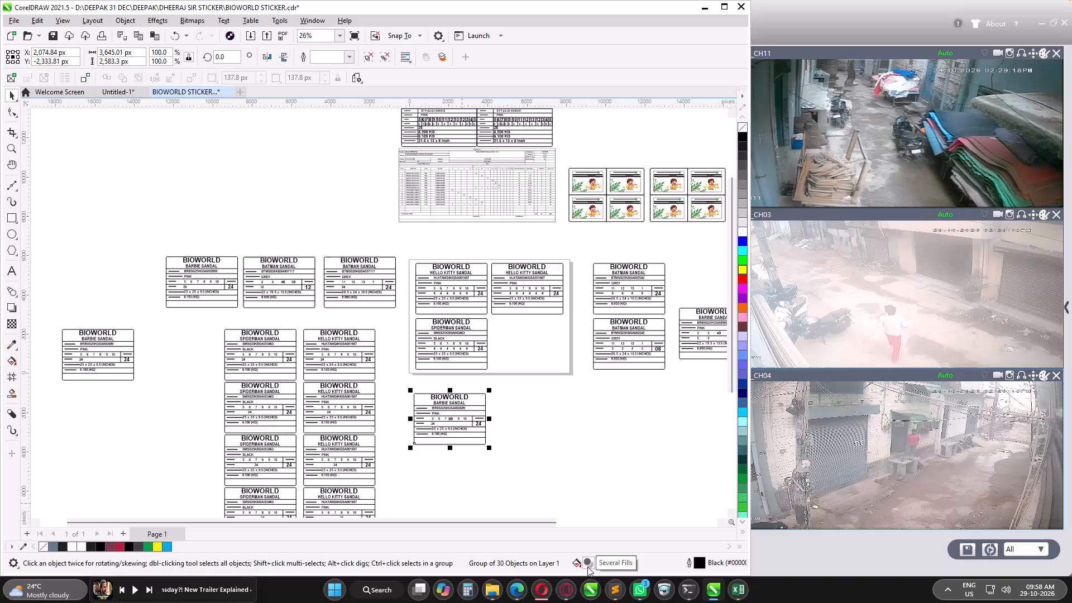
Delete the Barbie sticker below the page and the one Spiderman and two Hello Kitty stickers on the page.
click(444, 341)
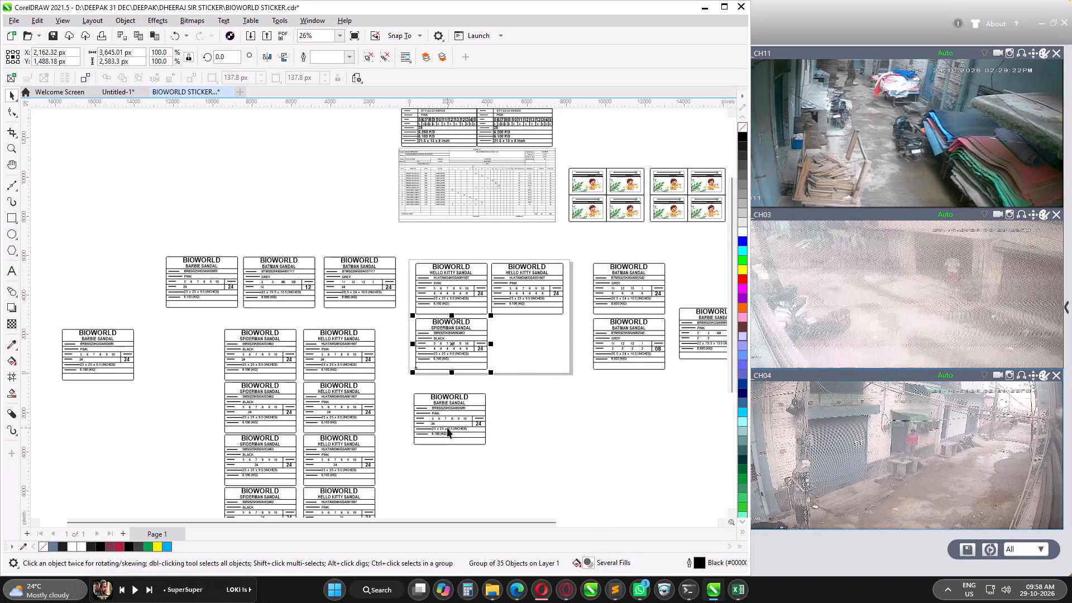
click(458, 410)
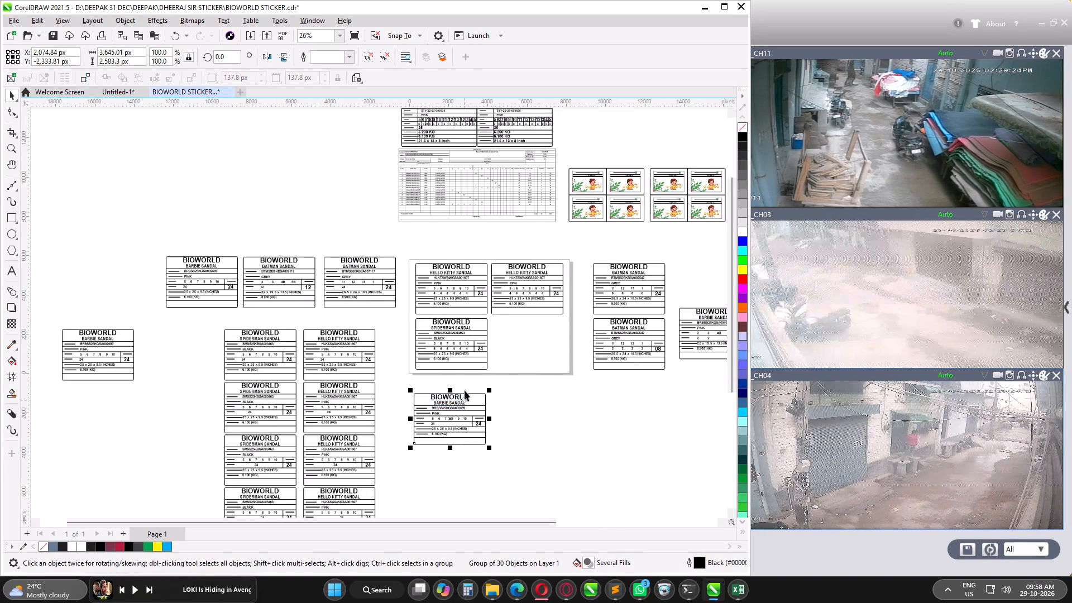
key(Delete)
click(457, 337)
key(Delete)
click(457, 286)
key(Delete)
click(544, 294)
key(Delete)
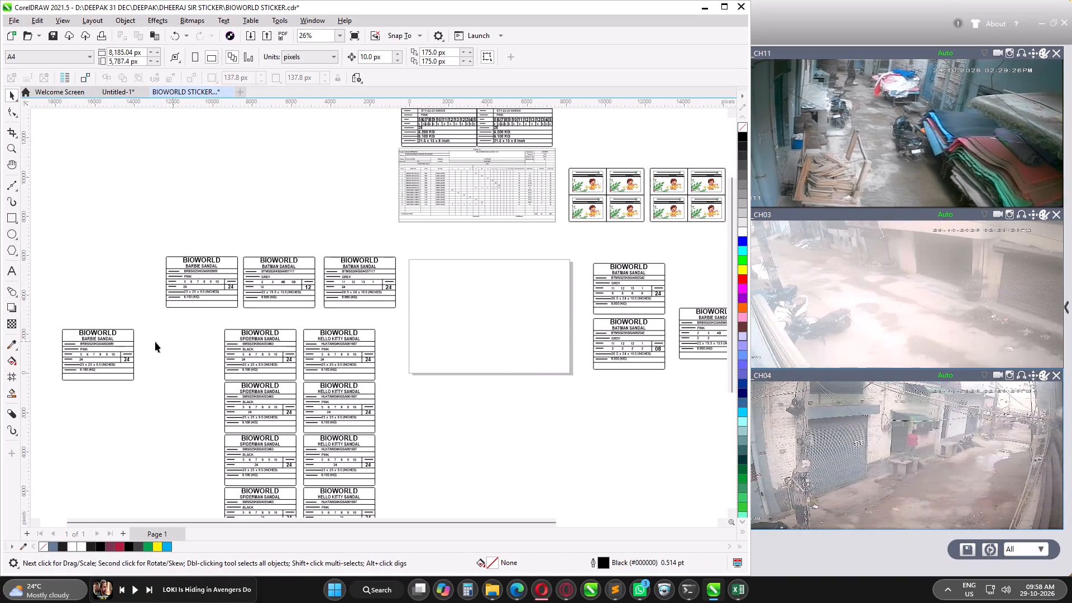
Place a copy of the separate Barbie Sandal sticker, style BRBSS25KGSA002689, just below the empty page.
drag(87, 336, 444, 392)
right_click(445, 392)
Centre the pair value 24 horizontally under the size numbers 5 to 10 on the copied Barbie sticker.
scroll(443, 418, up, 9)
click(322, 398)
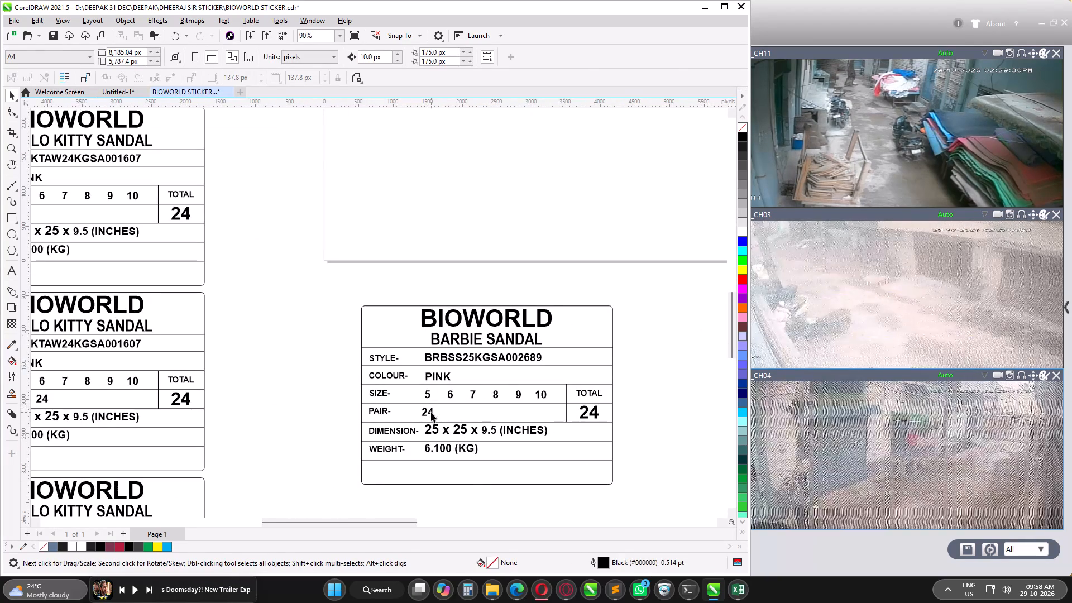
ctrl+click(431, 412)
ctrl+shift+click(474, 389)
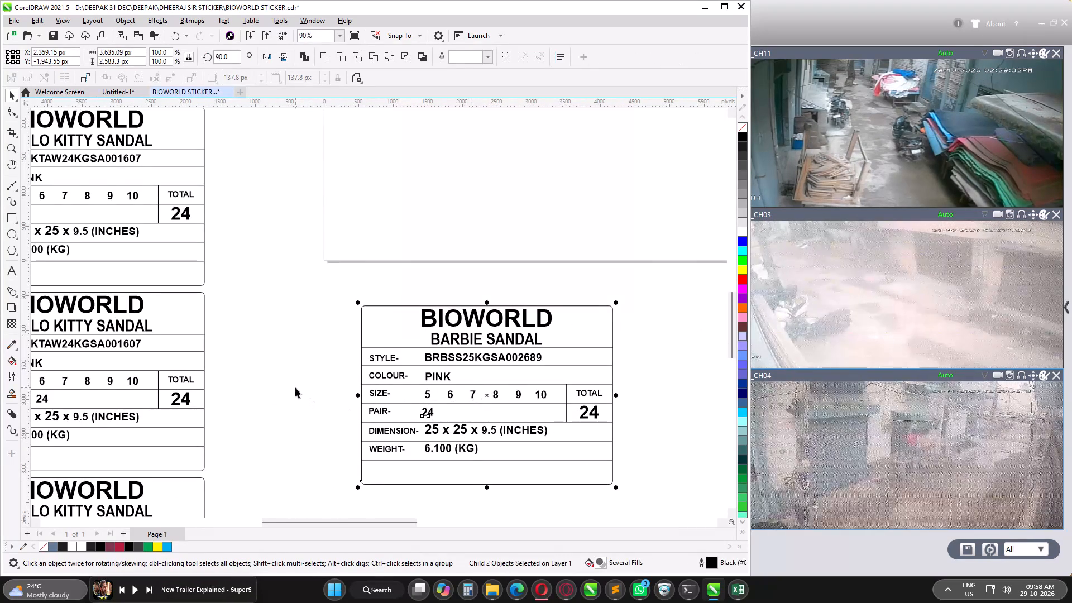
click(295, 387)
ctrl+click(430, 413)
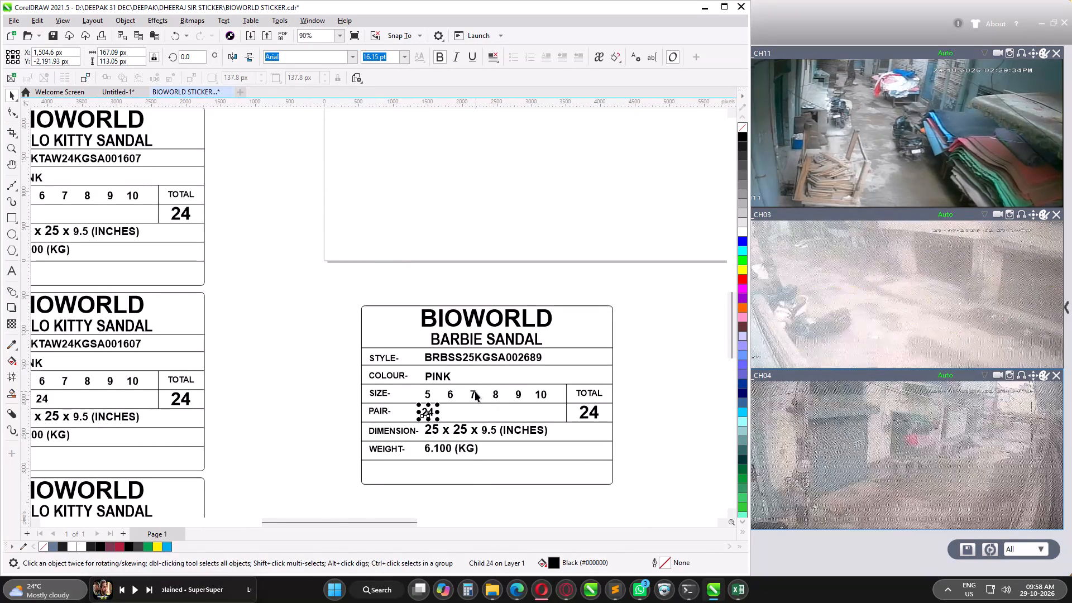
ctrl+shift+click(475, 391)
key(c)
Align the copied Barbie sticker into the page's lower-right quarter and save the document.
middle_drag(499, 379, 271, 420)
scroll(271, 420, down, 4)
click(481, 414)
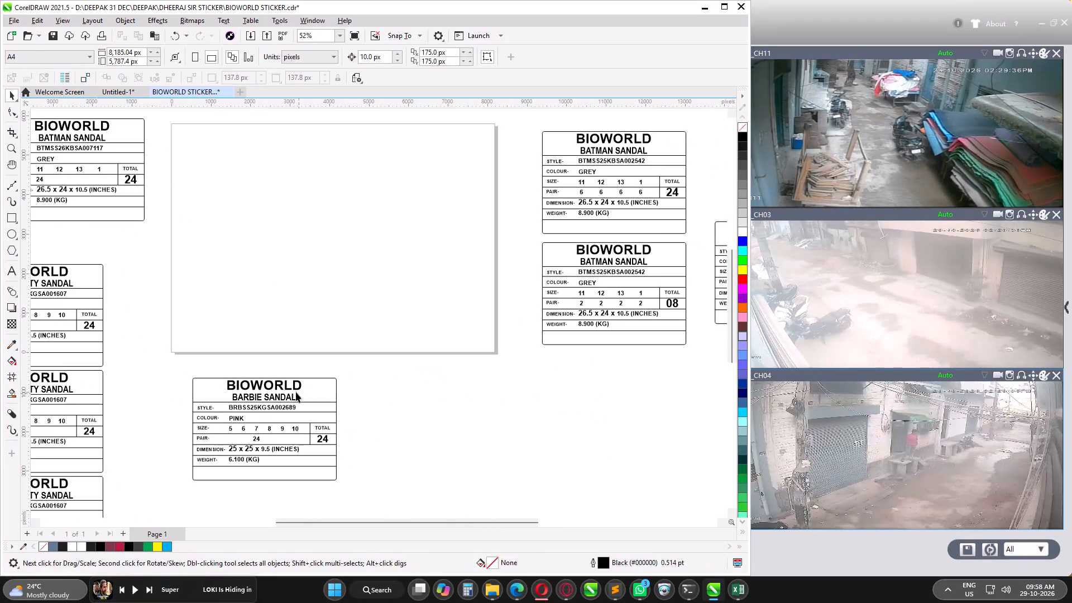
click(283, 387)
shift+click(415, 300)
key(c)
key(e)
click(414, 408)
key(ctrl+s)
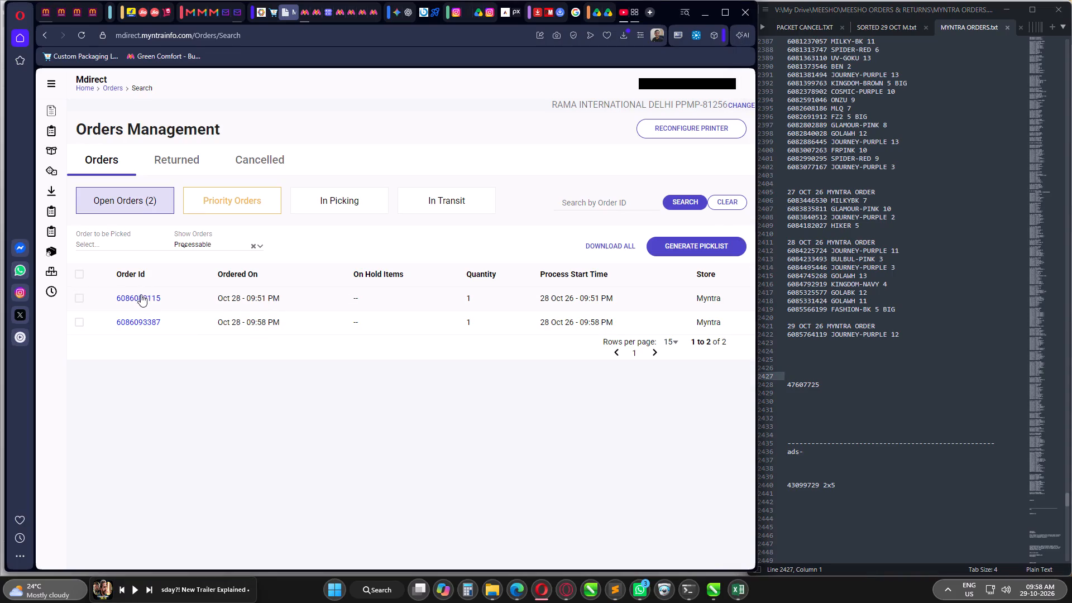
click(142, 299)
drag(174, 110, 265, 114)
key(ctrl+c)
click(797, 341)
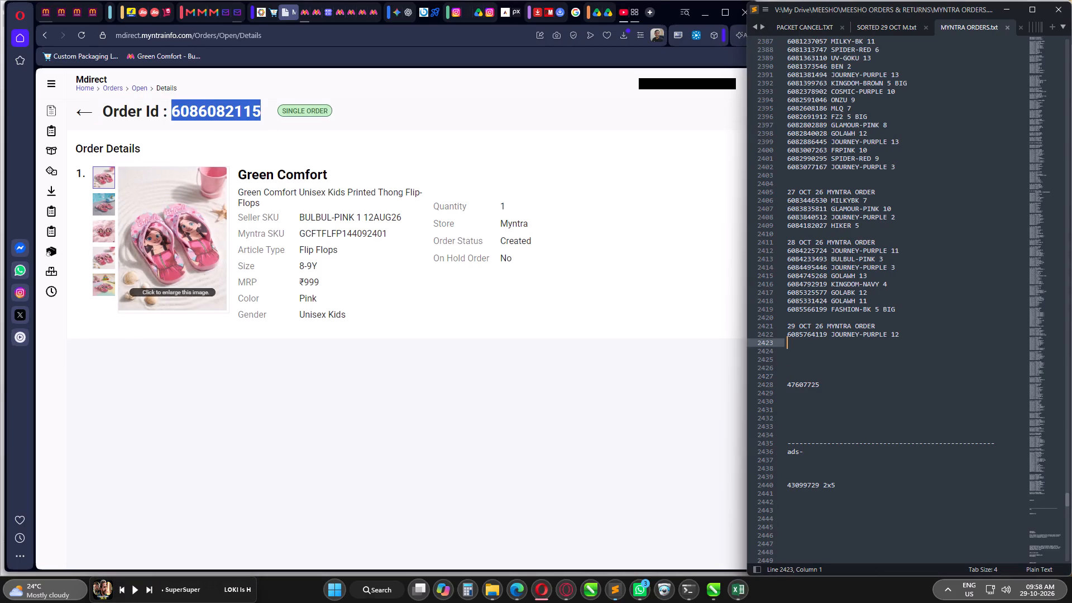
key(ctrl+v)
key(space)
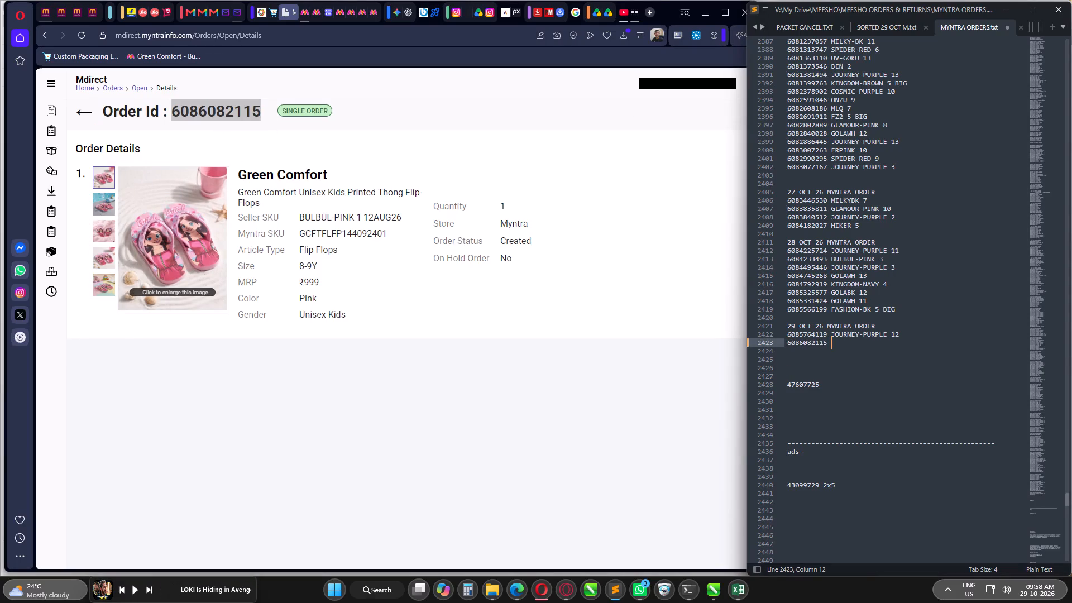
text(BULBUL-PINK 1)
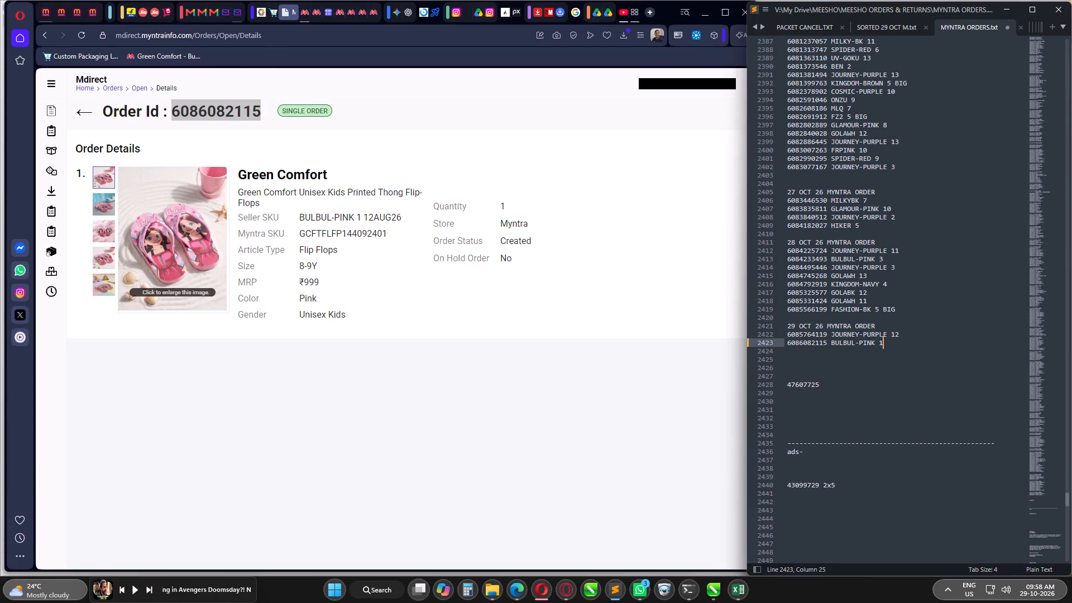
click(84, 111)
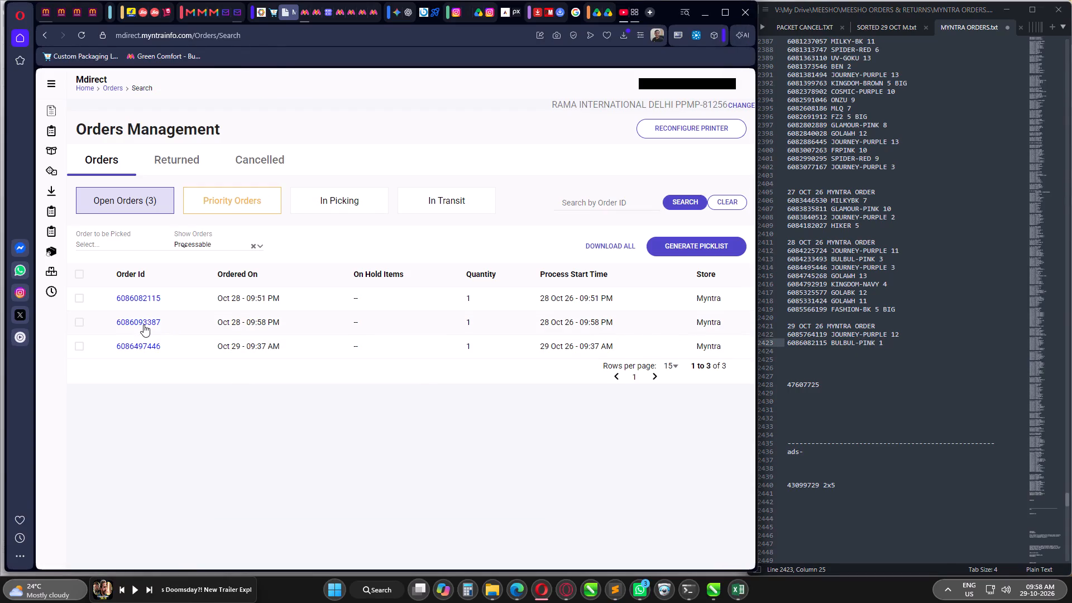
click(143, 324)
drag(173, 111, 257, 109)
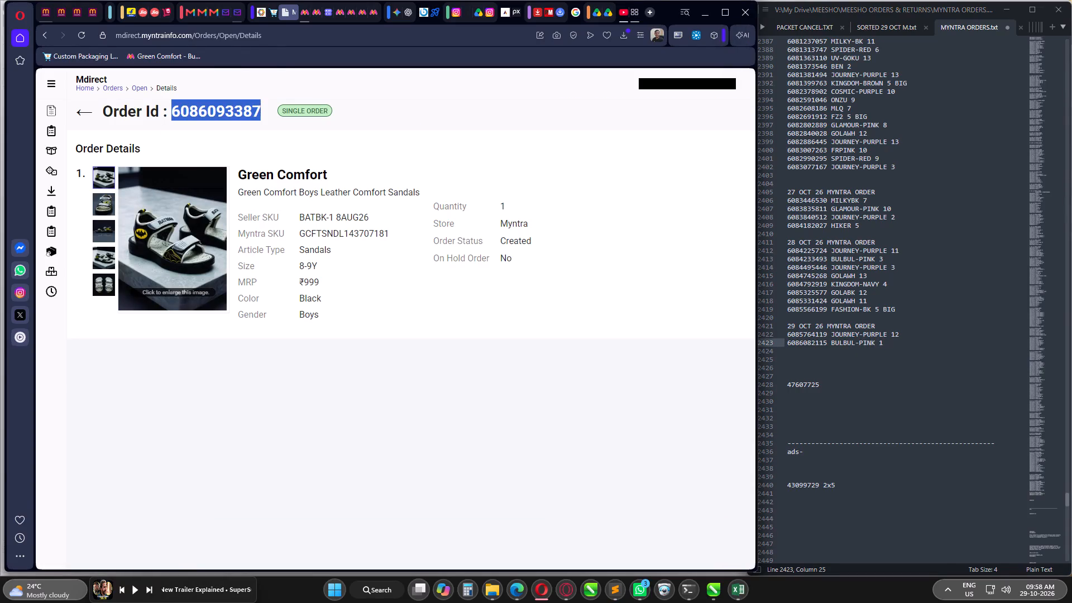
drag(257, 109, 260, 109)
key(ctrl+c)
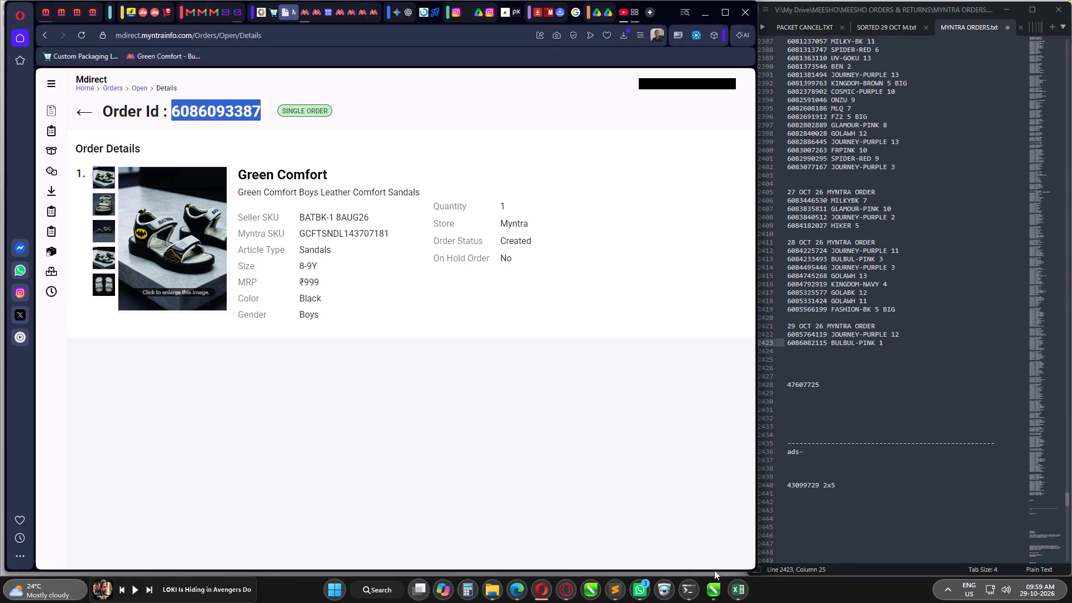
Switch to CorelDRAW and print the Barbie sticker page, then minimize its window.
click(711, 588)
key(ctrl+p)
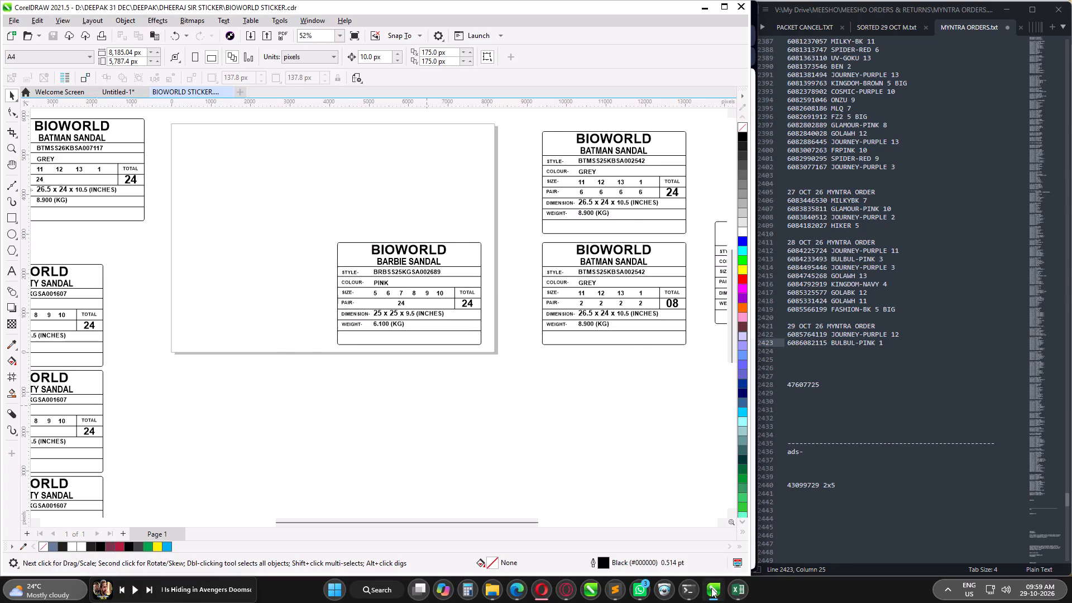
key(Return)
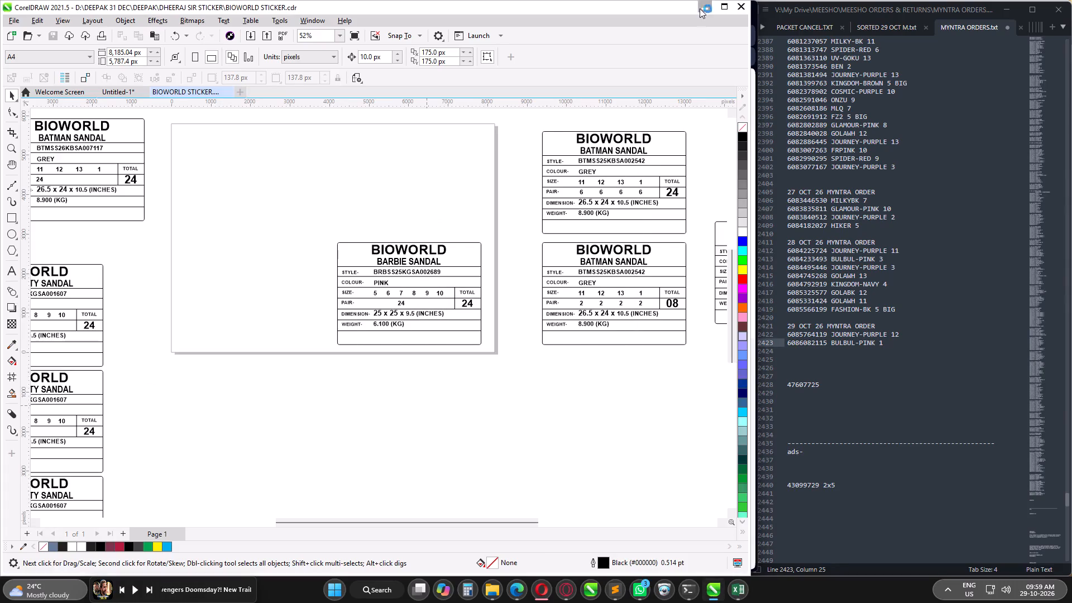
click(700, 8)
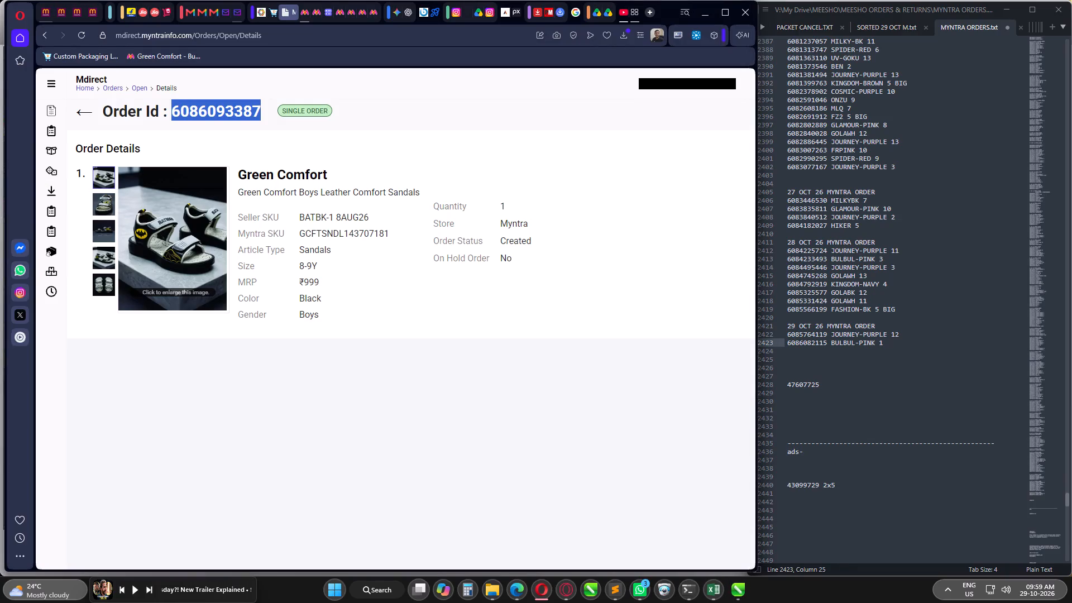
click(815, 352)
key(ctrl+v)
key(space)
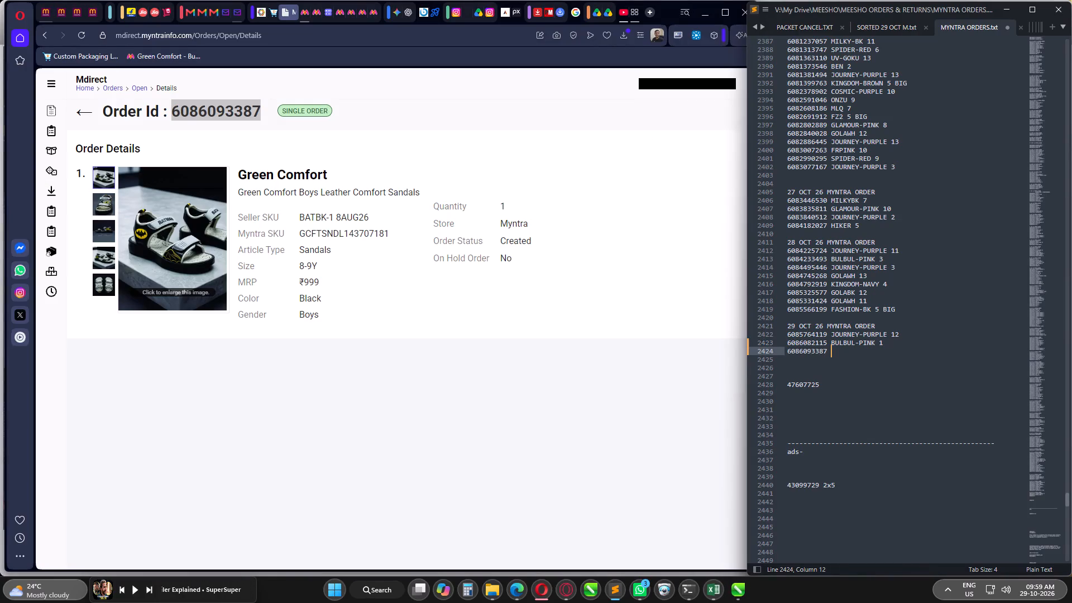
text(BATBK)
key(space)
key(1)
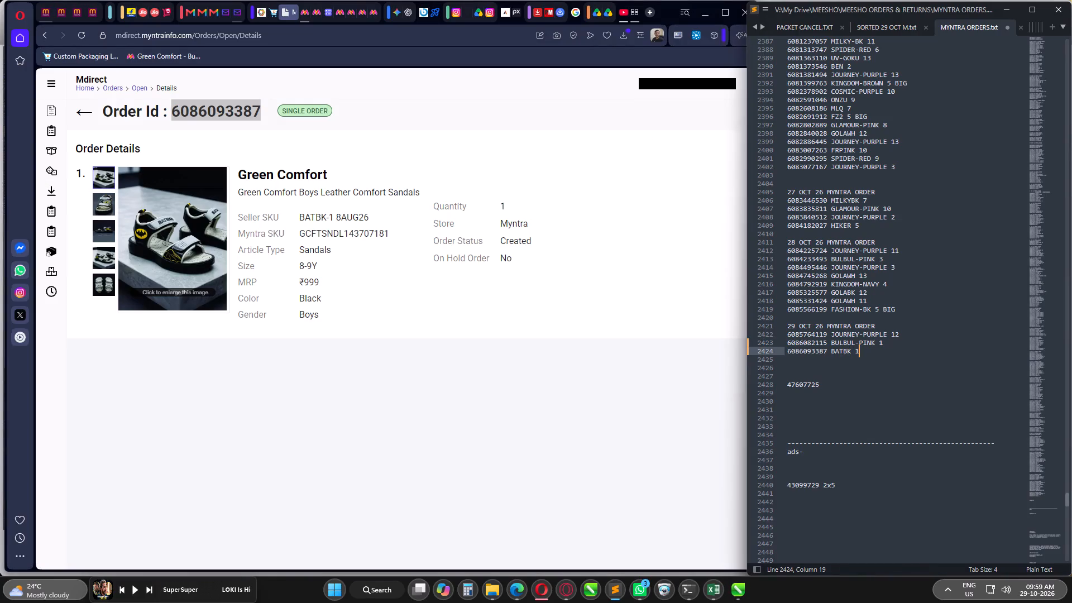
click(87, 113)
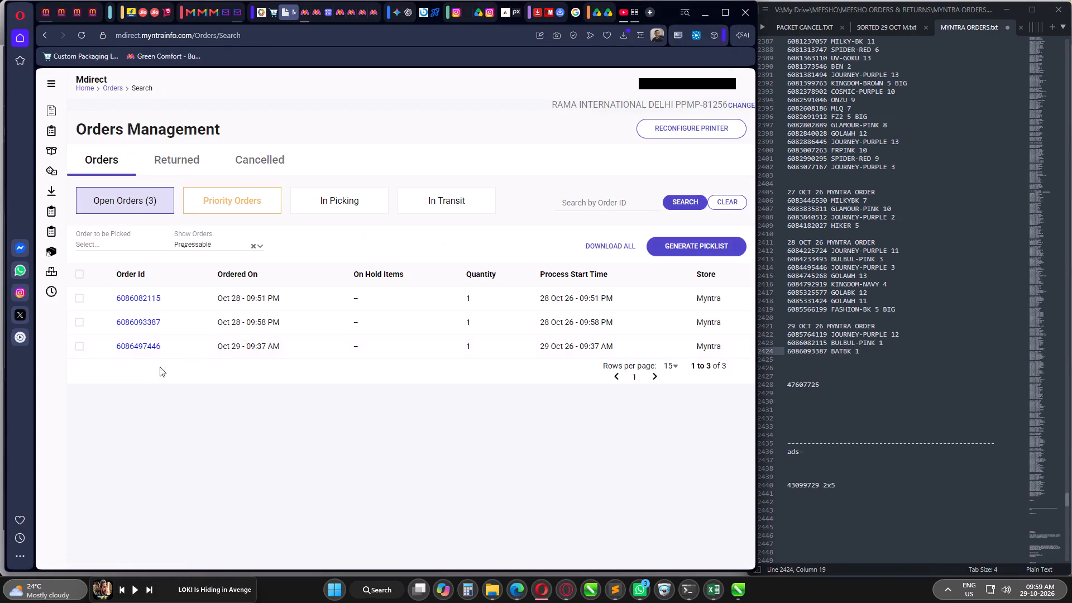
click(142, 348)
drag(171, 114, 248, 115)
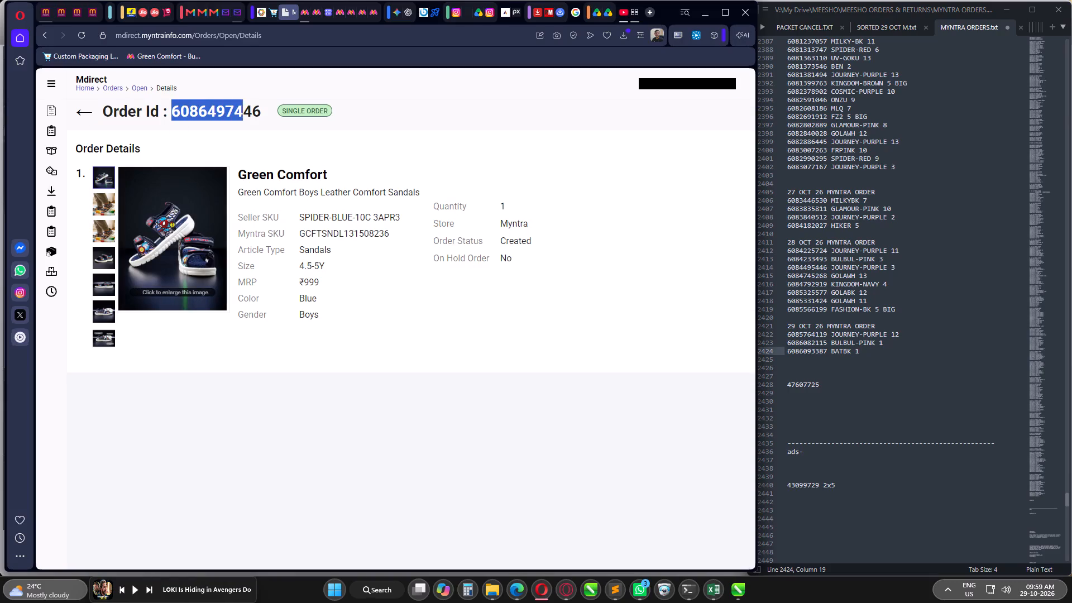
drag(248, 115, 262, 114)
key(ctrl+c)
click(815, 359)
key(ctrl+v)
key(space)
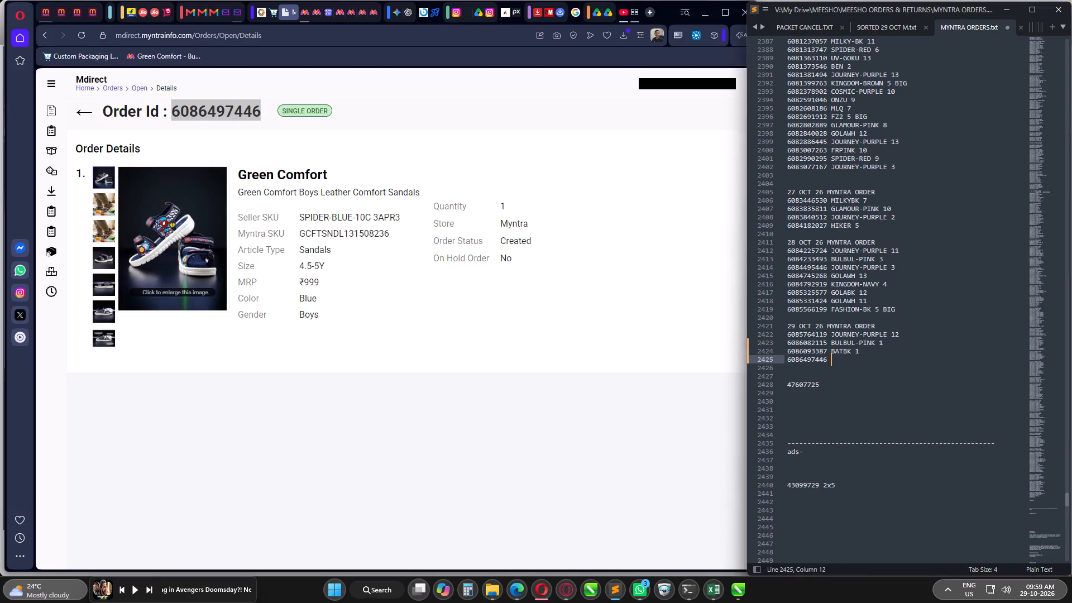
text(SPIDERMA)
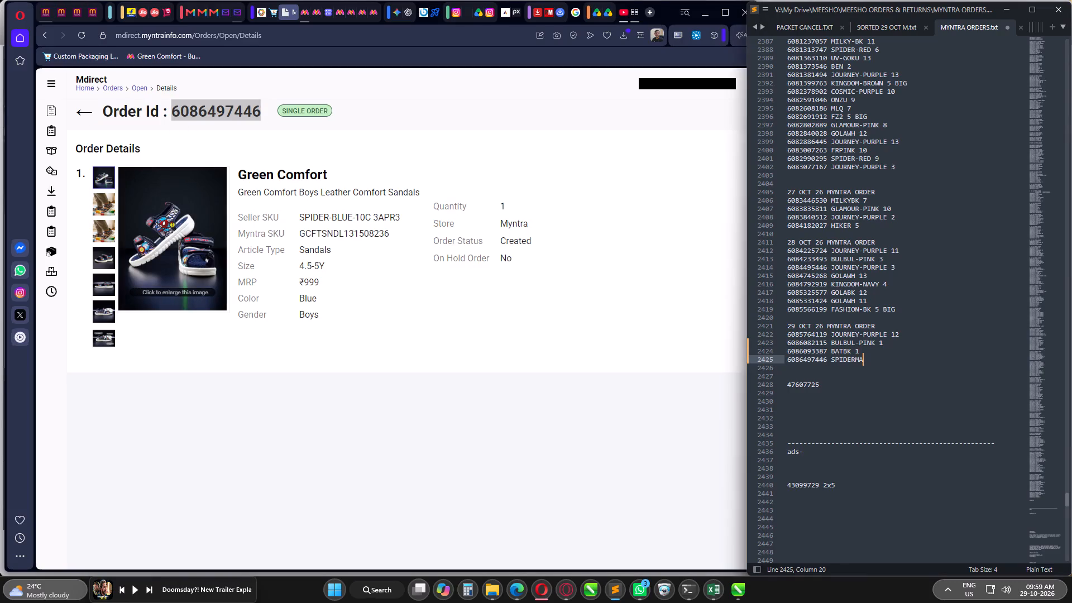
key(BackSpace)
key(BackSpace)
text(-V)
key(BackSpace)
text(BLUE 10)
key(ctrl+s)
click(1009, 15)
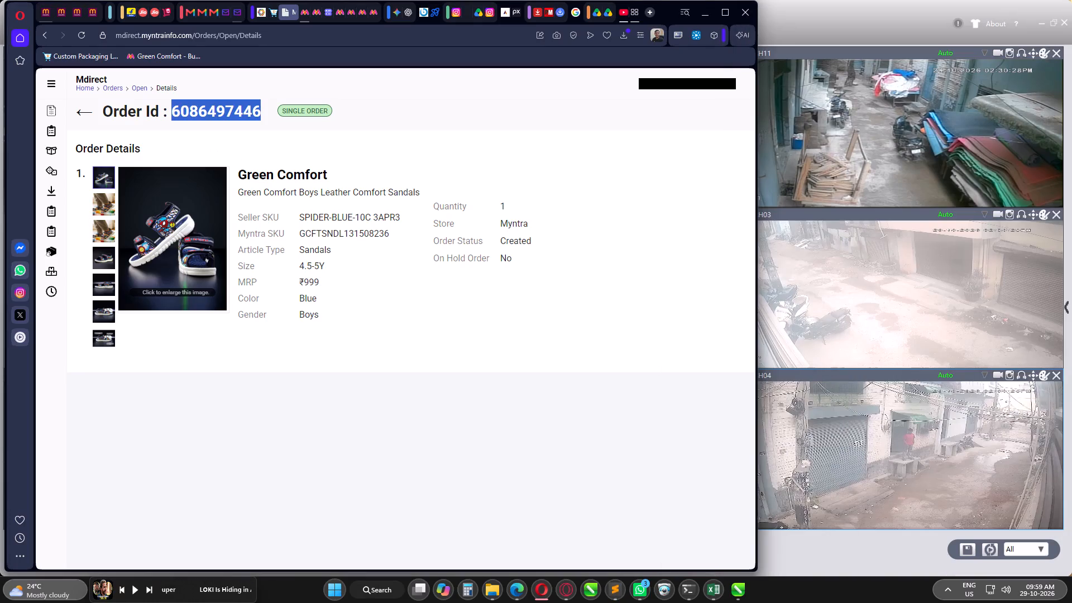
Return to the Myntra open orders list and select all the orders.
click(79, 114)
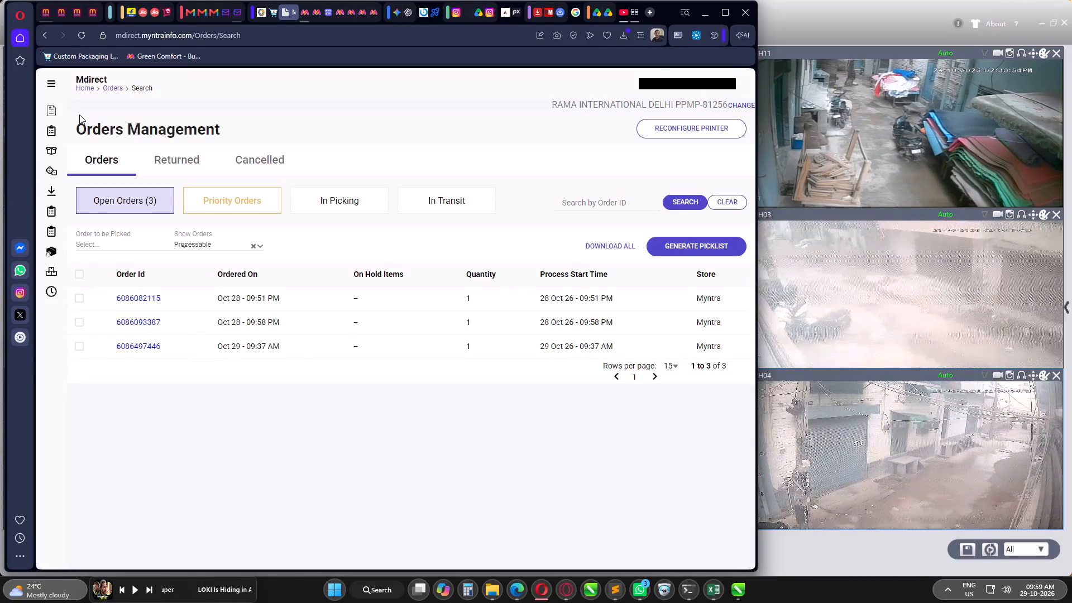
click(78, 273)
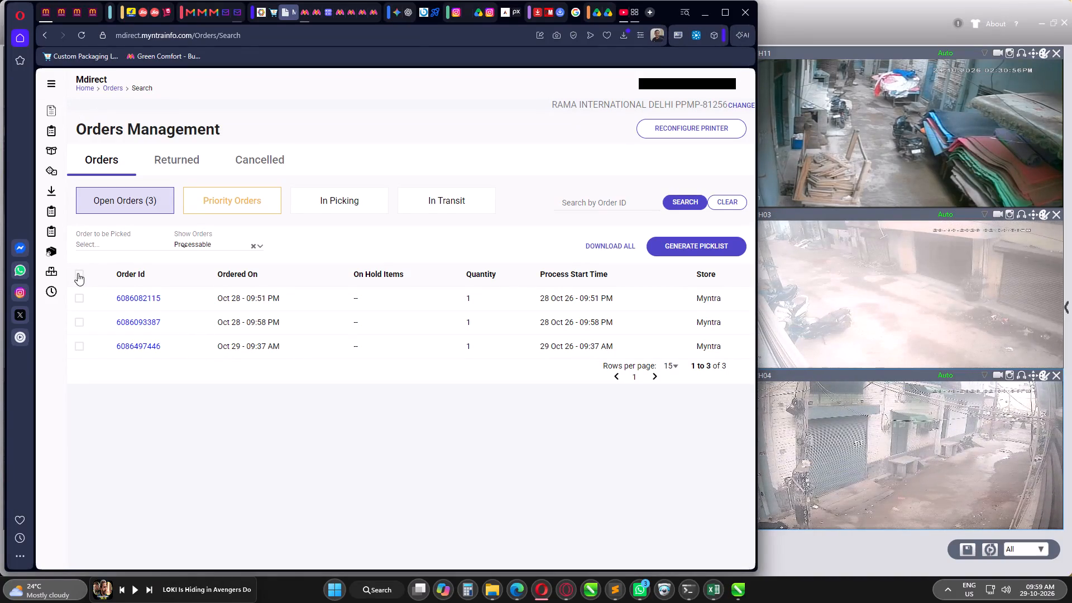
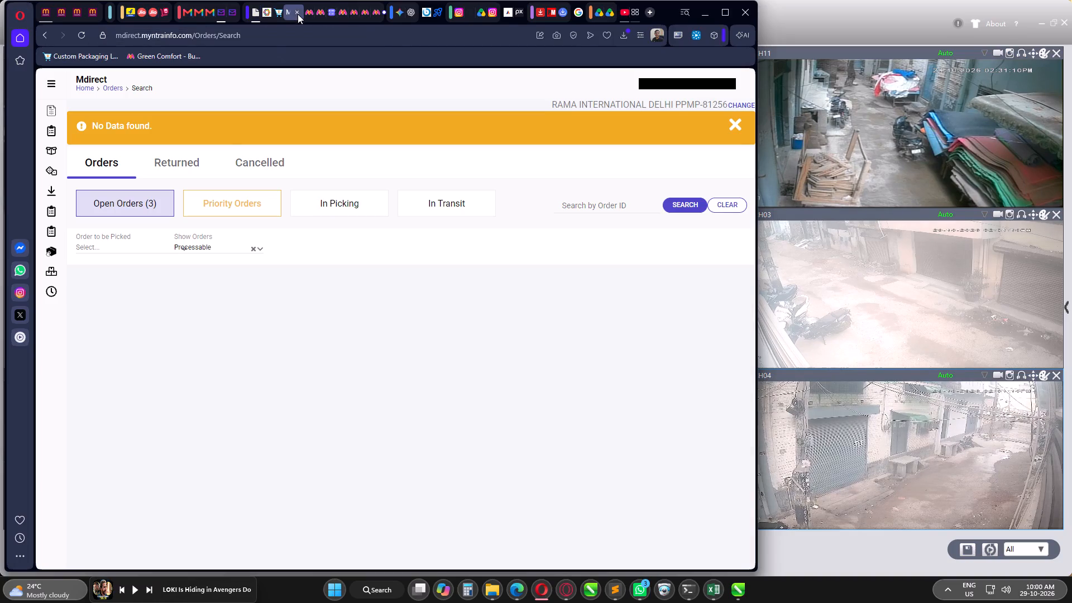
Load the copied picklist ID OP23252949 on the Pack Orders page.
drag(255, 13, 290, 12)
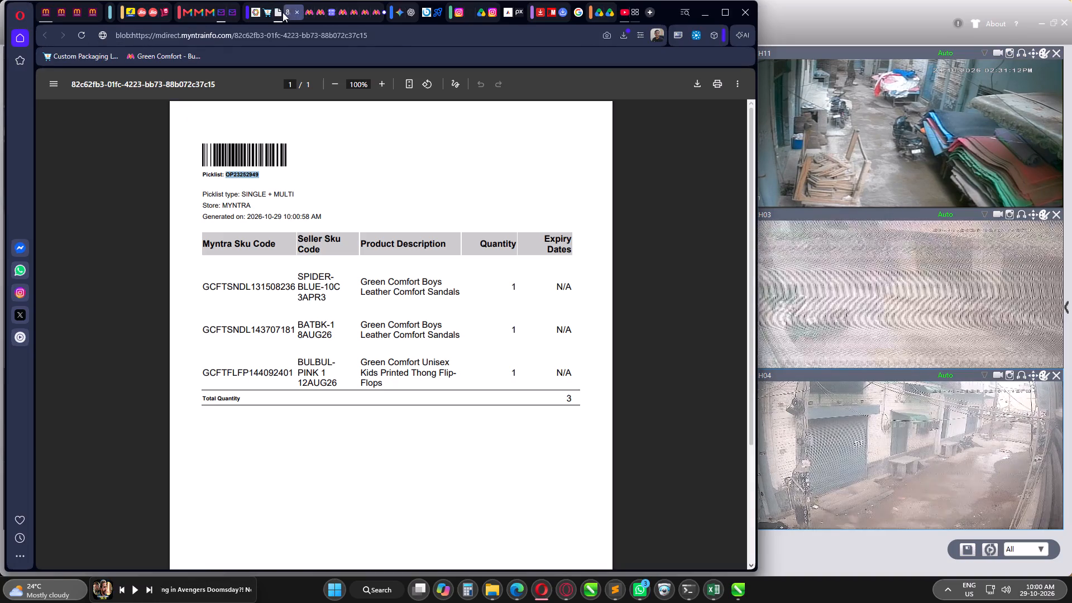
click(280, 12)
click(80, 173)
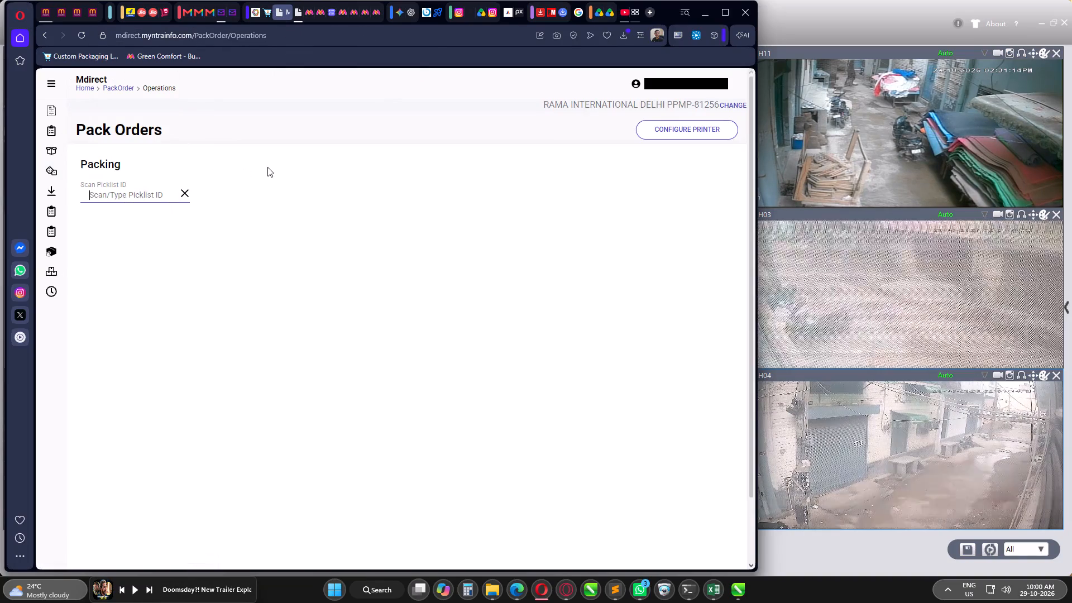
key(ctrl+v)
key(Return)
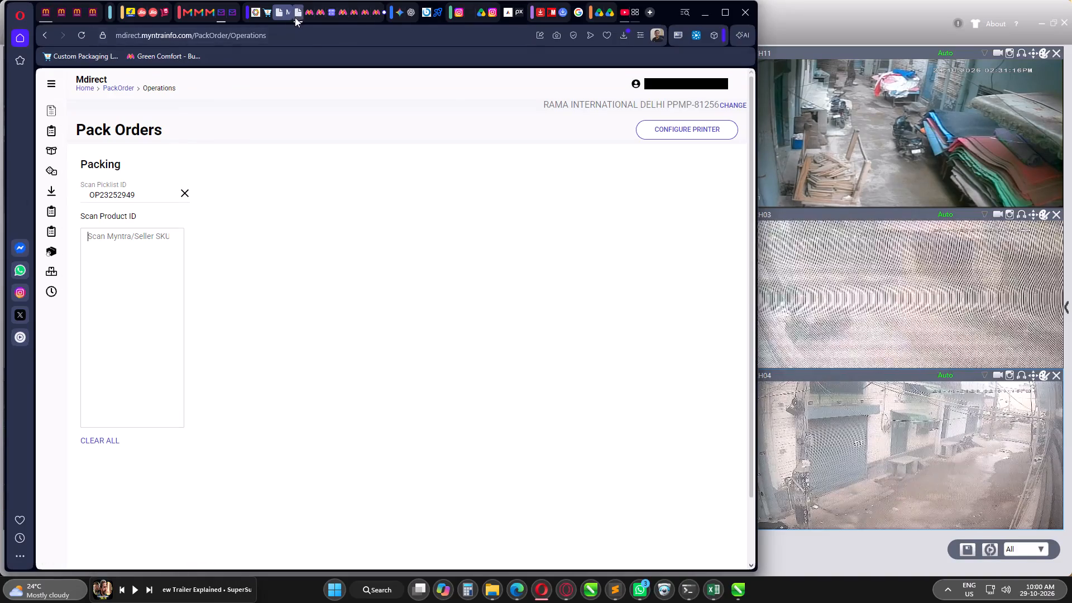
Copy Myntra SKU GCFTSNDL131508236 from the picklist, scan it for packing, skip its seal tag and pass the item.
click(298, 14)
double_click(241, 284)
key(ctrl+c)
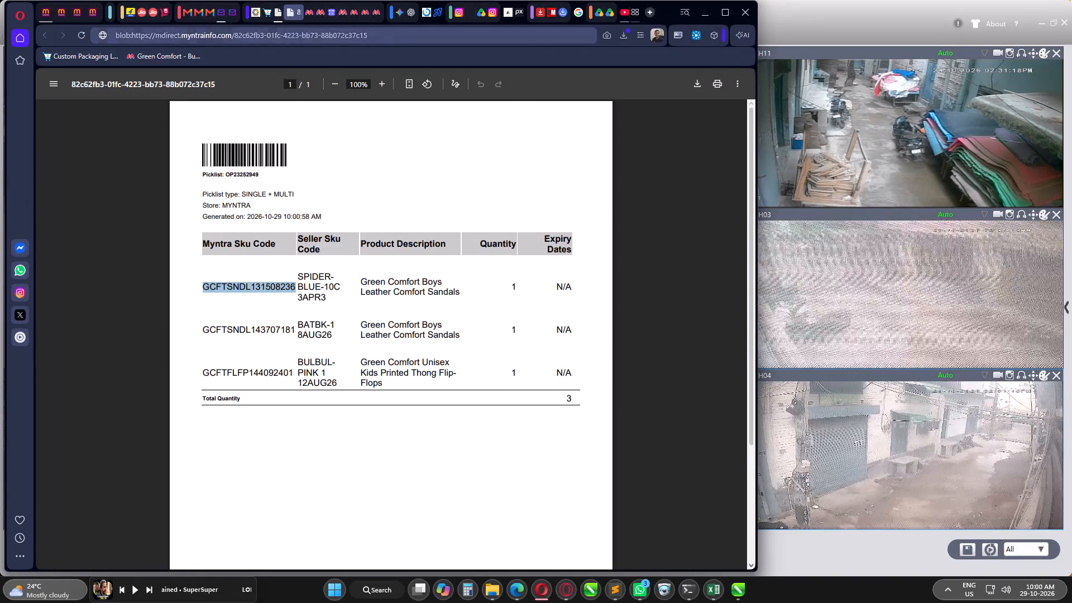
click(281, 14)
key(ctrl+v)
key(Return)
click(495, 422)
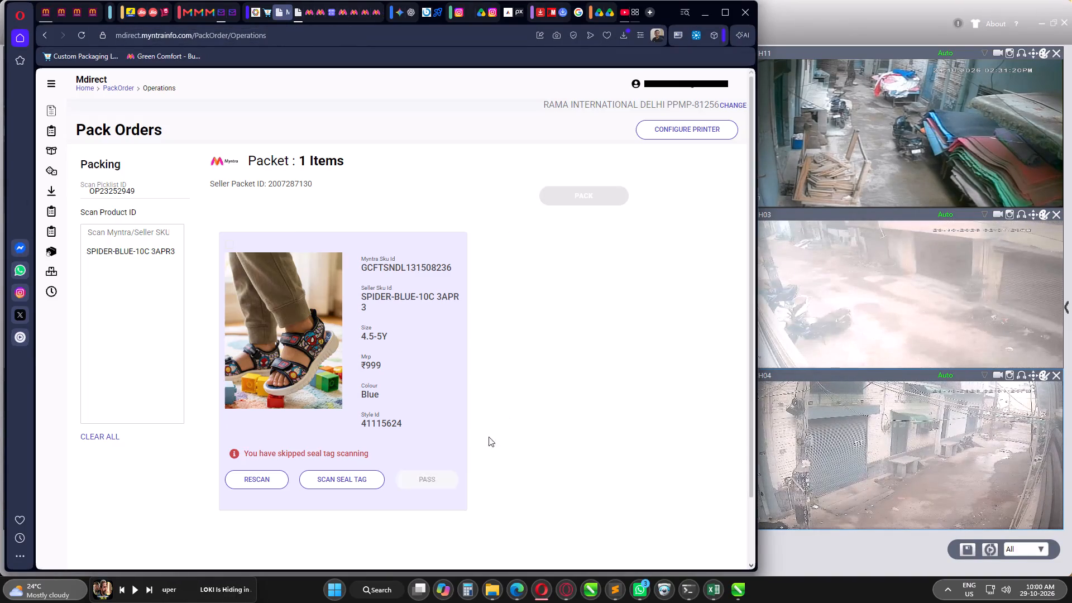
click(442, 481)
Pack the SPIDER-BLUE-10C item with cover ID MPB3VN005496011.
click(574, 197)
click(374, 335)
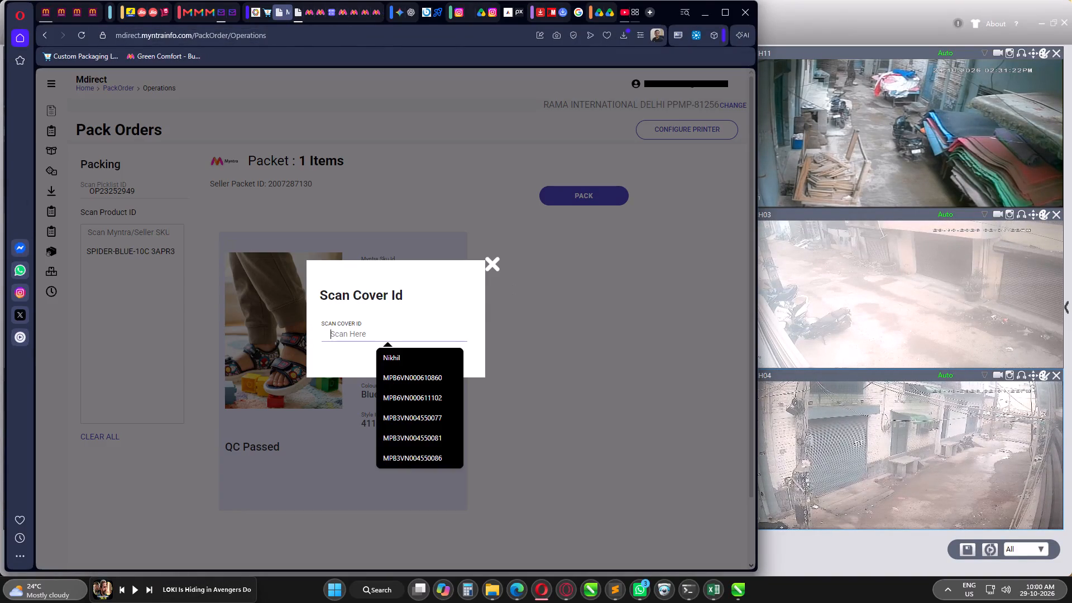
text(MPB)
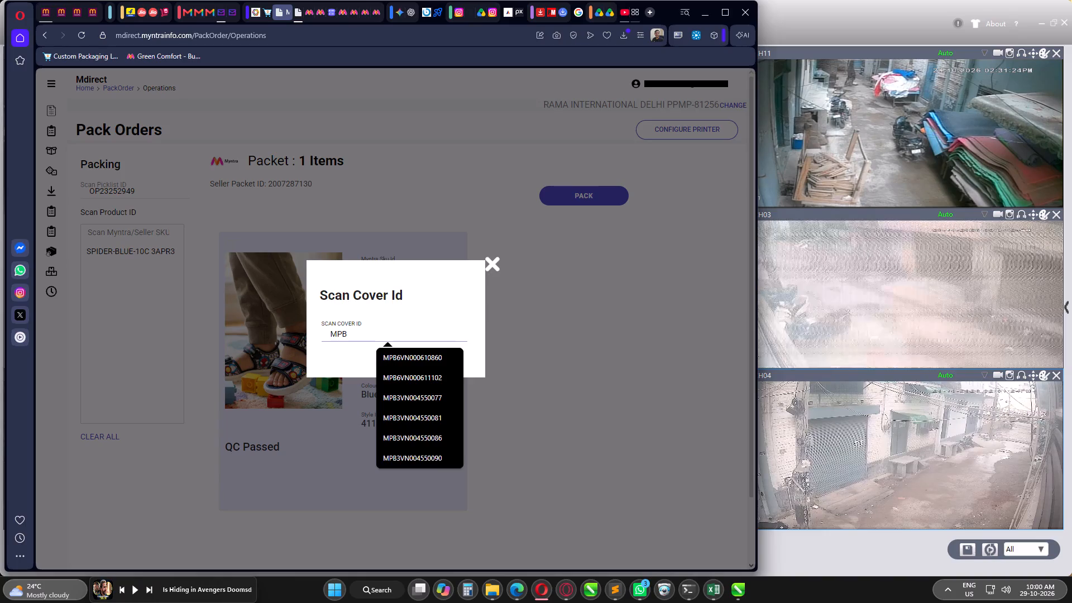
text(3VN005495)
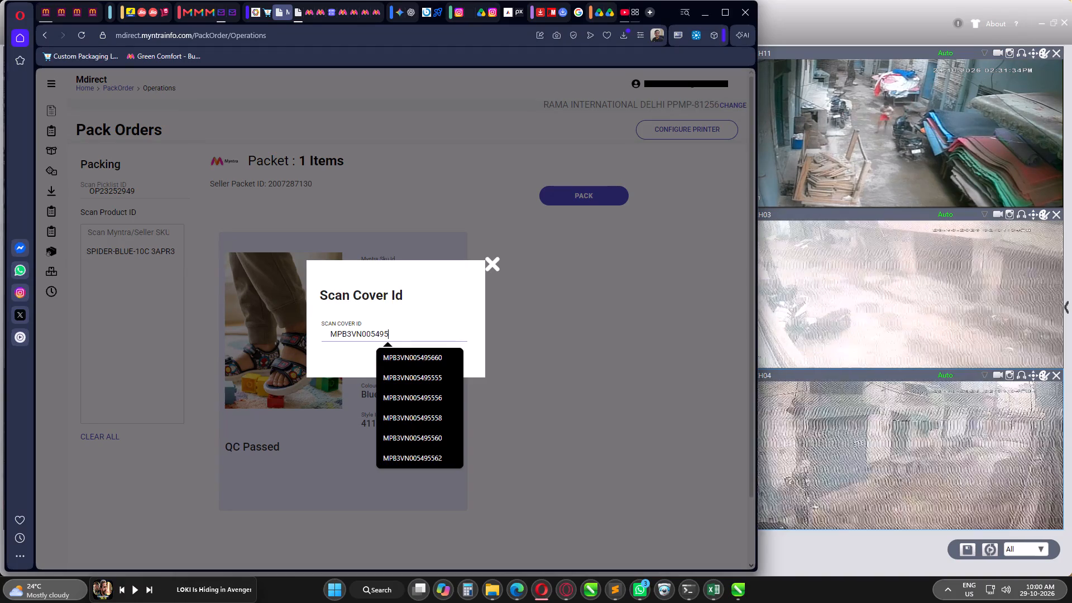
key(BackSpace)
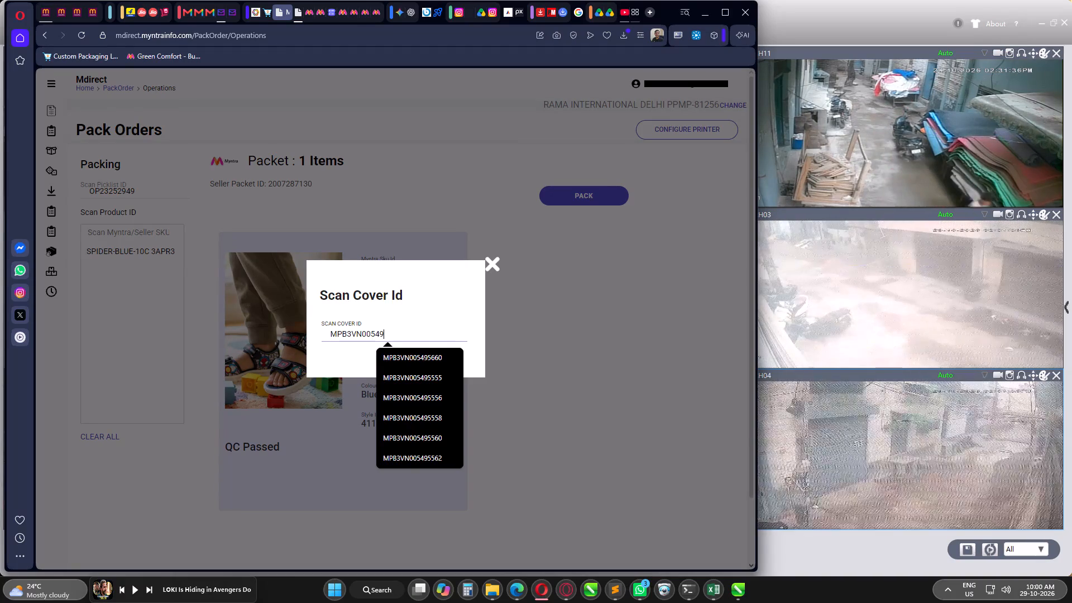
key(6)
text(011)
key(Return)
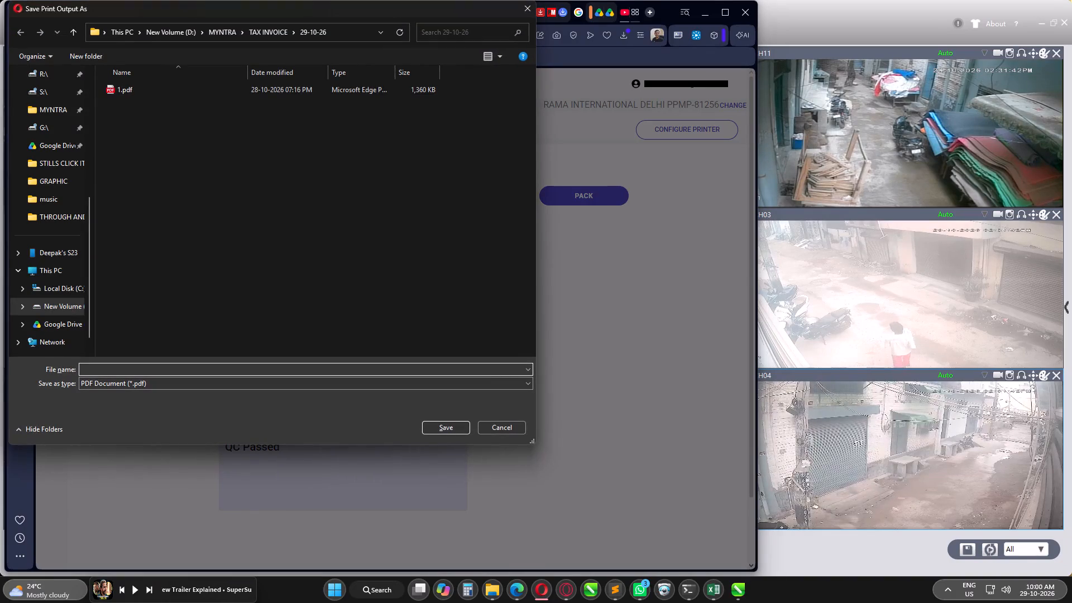
Save the packed order's print output as a PDF named 2 in the 29-10-26 tax invoice folder.
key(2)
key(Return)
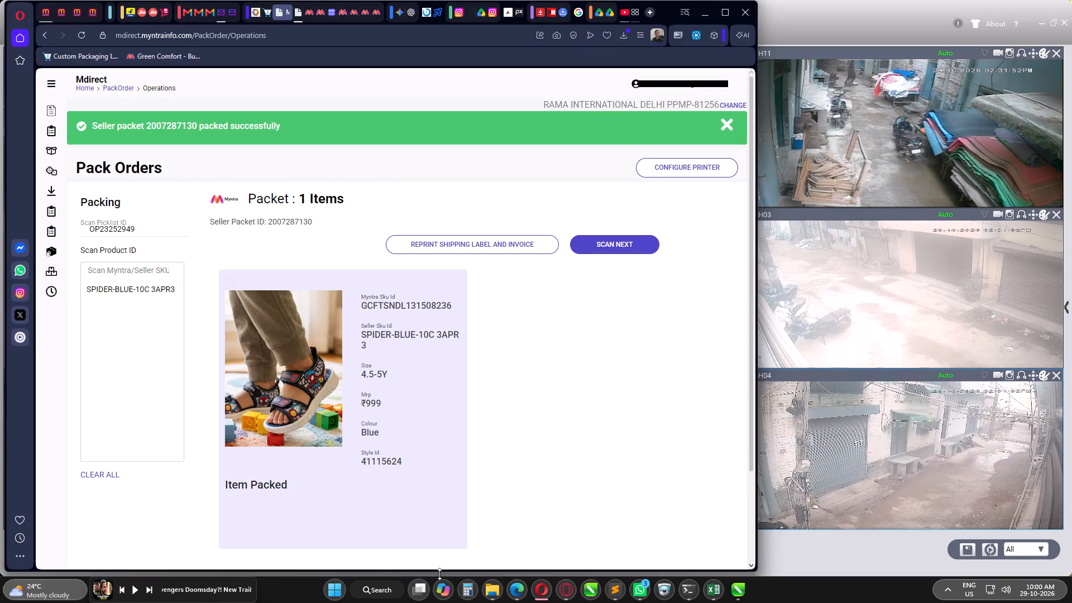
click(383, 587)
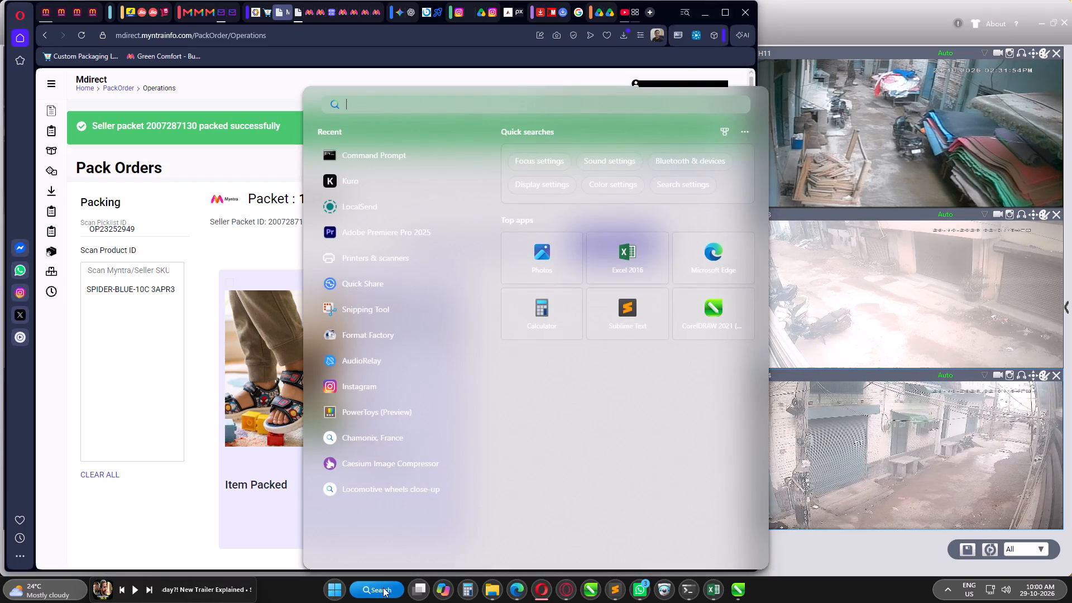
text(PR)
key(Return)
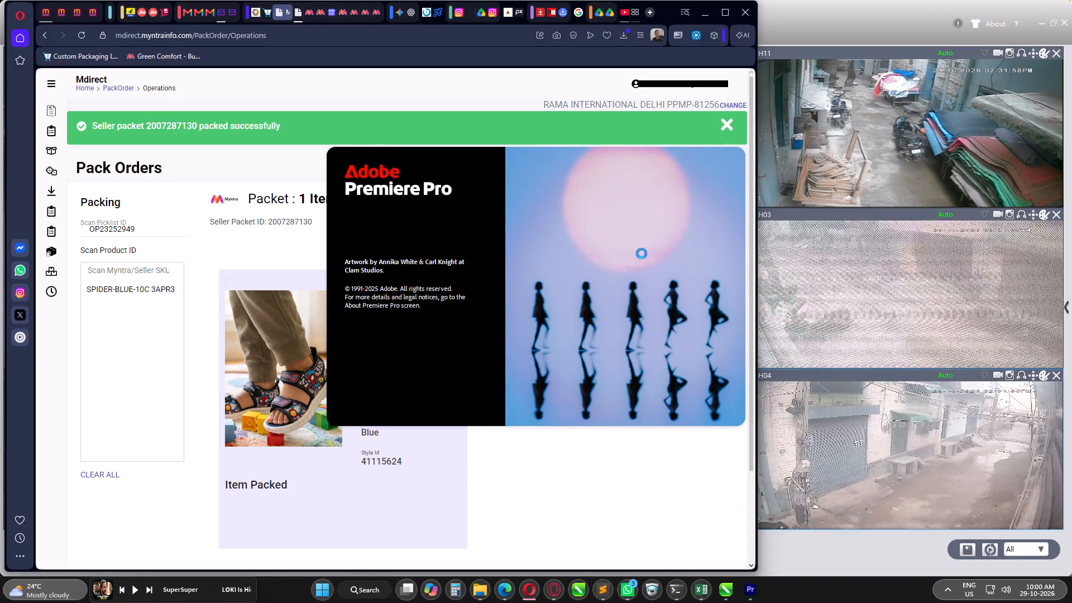
Open the Windows printer settings and set the TSC TE244 printing preferences to 4 x 6 (101.6 mm x 152.4 mm) stock.
click(361, 590)
text(PR)
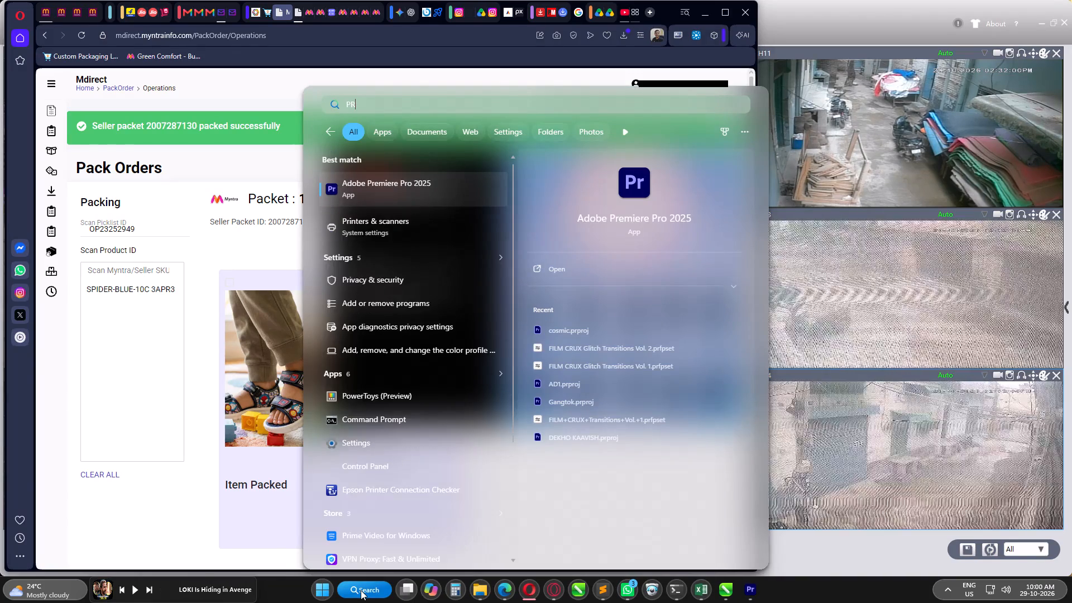
key(i)
key(Return)
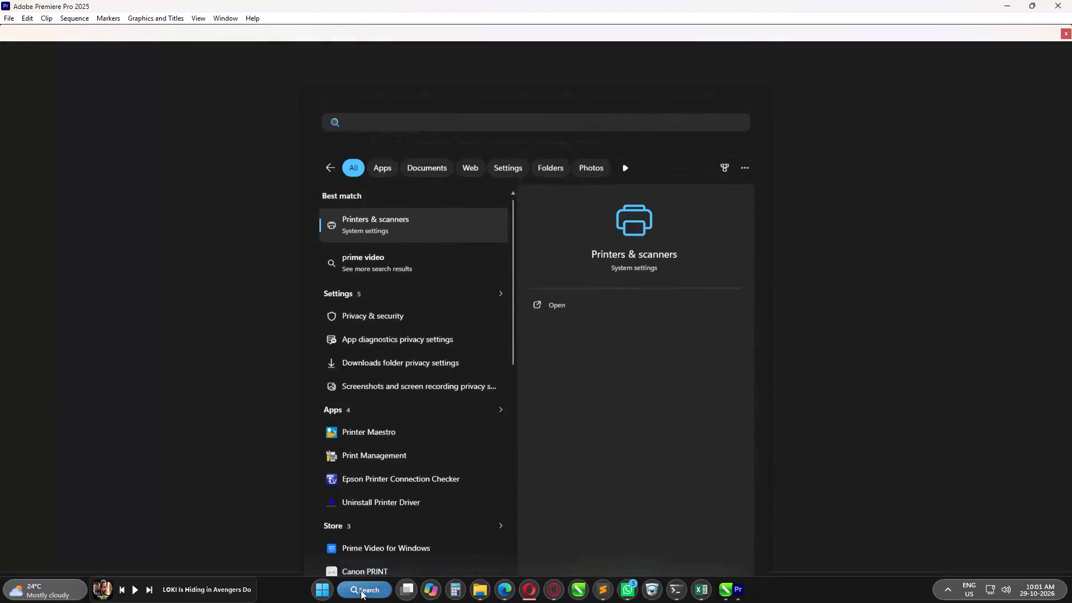
scroll(358, 272, down, 1)
click(288, 451)
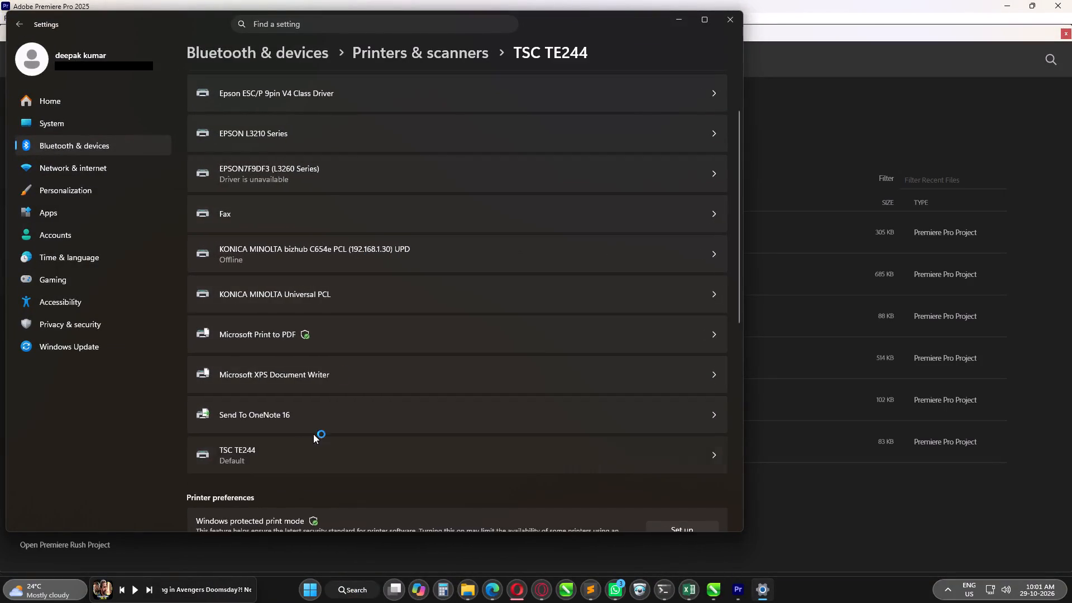
click(264, 291)
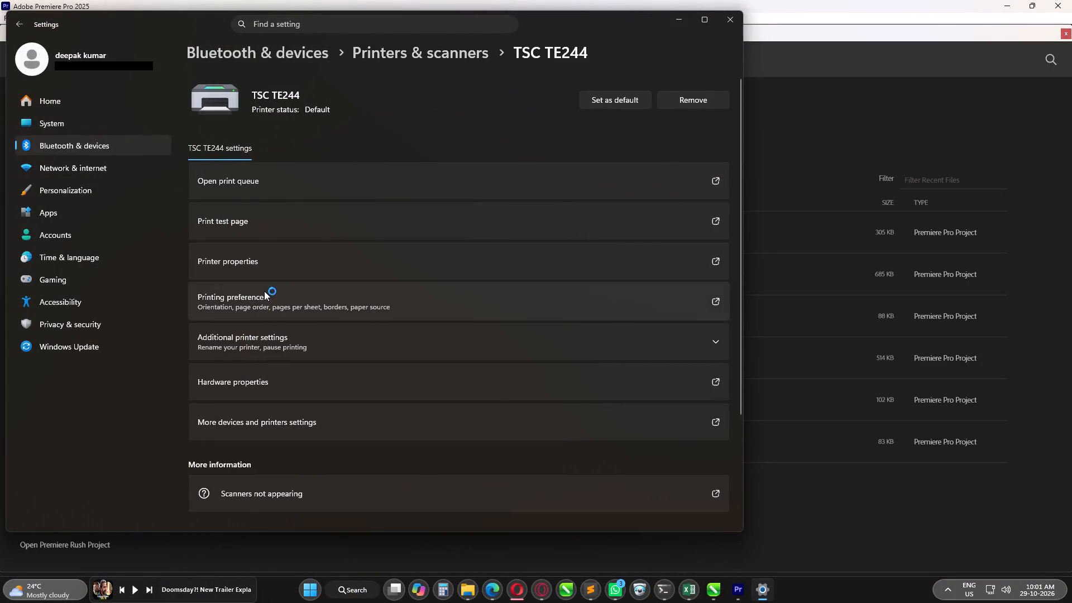
click(335, 337)
click(331, 377)
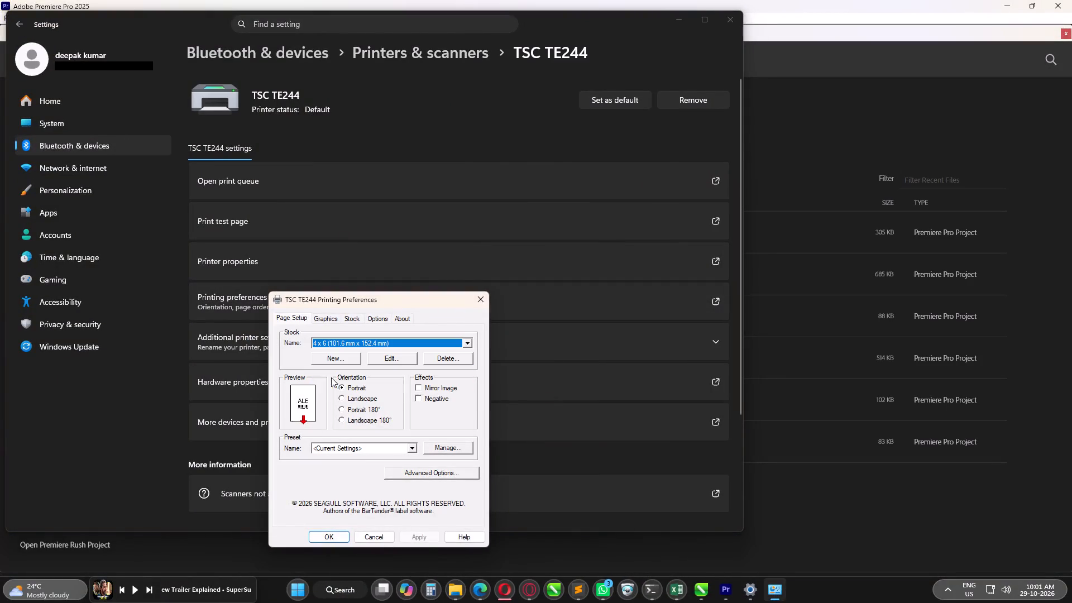
click(428, 544)
click(424, 539)
click(332, 538)
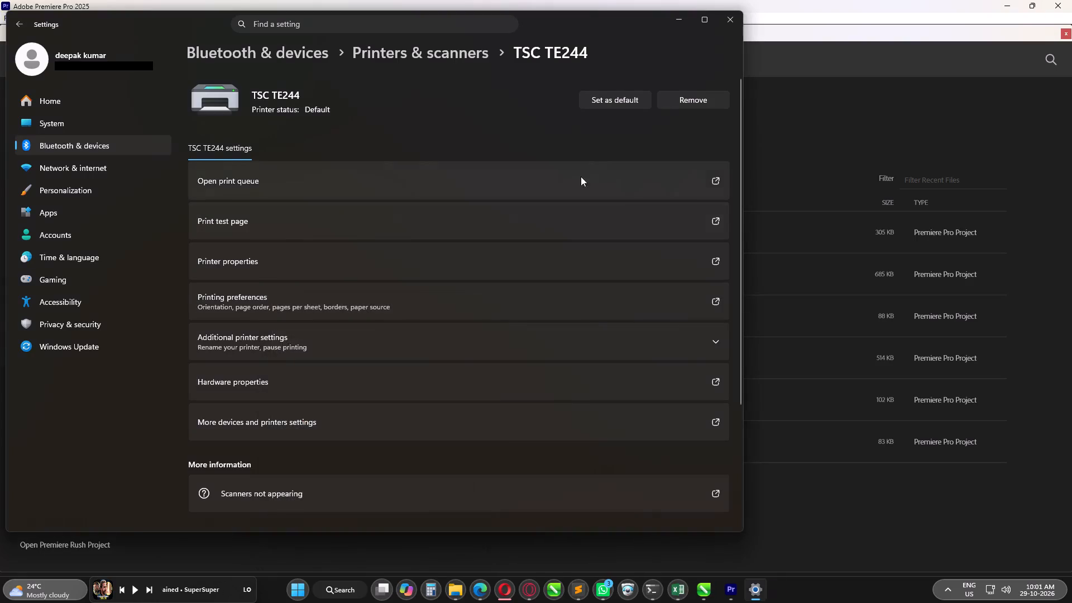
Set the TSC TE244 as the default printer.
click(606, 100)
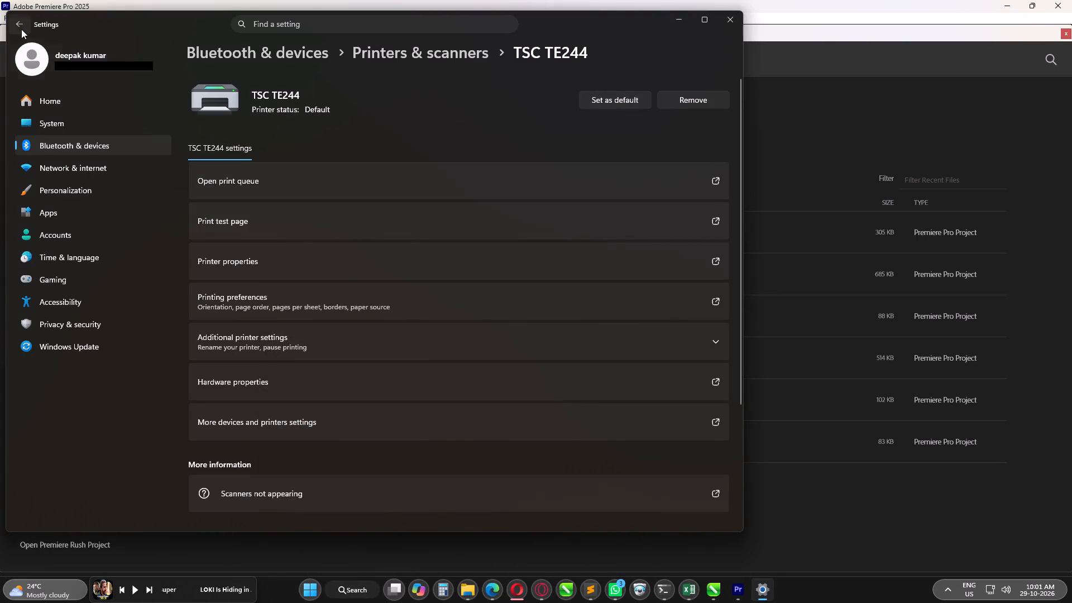
Set the EPSON L3210 Series as the default printer, then close Settings and Premiere Pro.
click(18, 27)
scroll(250, 250, up, 6)
click(255, 208)
click(615, 98)
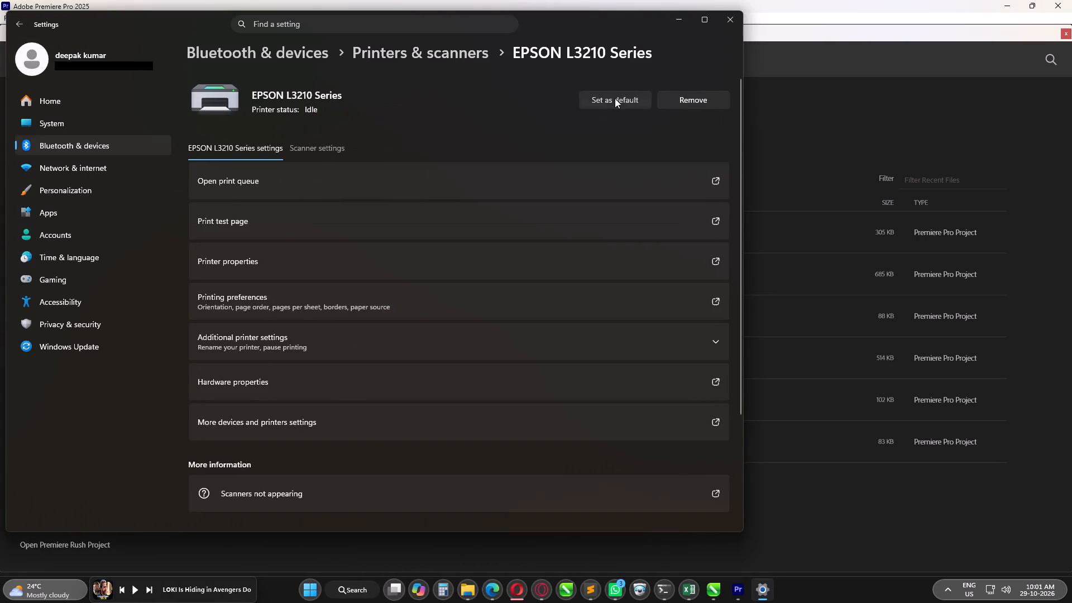
click(724, 20)
click(1071, 0)
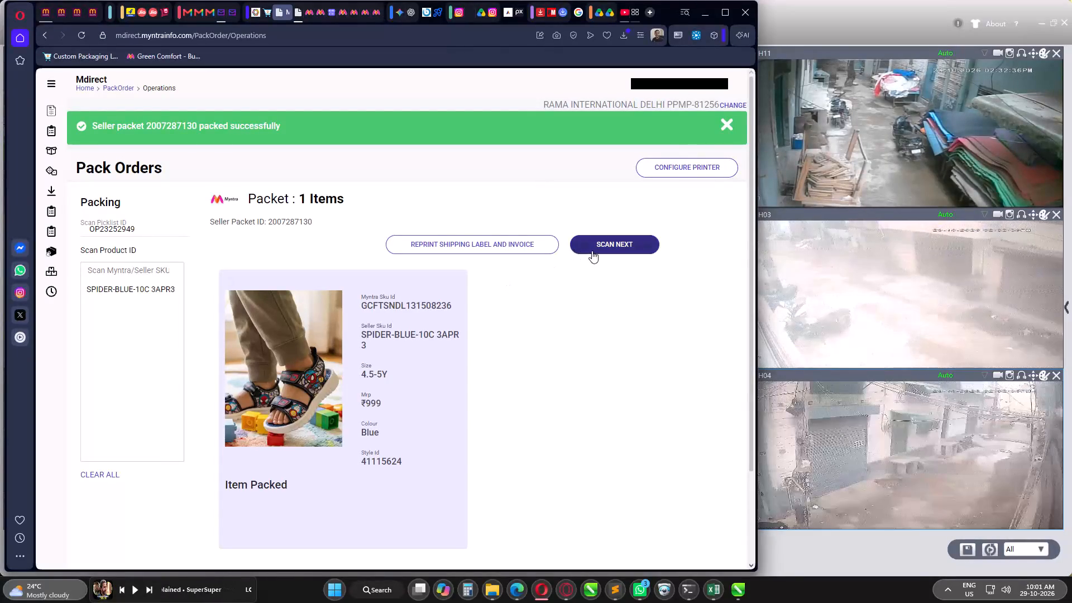
Reprint the packed order's shipping label and invoice, dismissing the prompt to save the print output as a PDF.
click(495, 246)
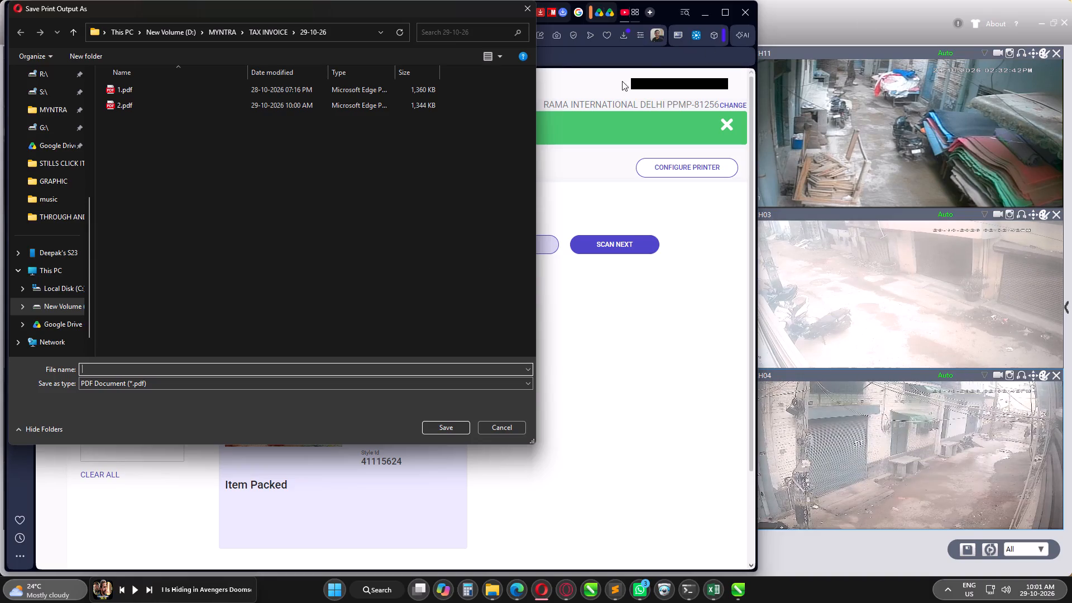
click(531, 7)
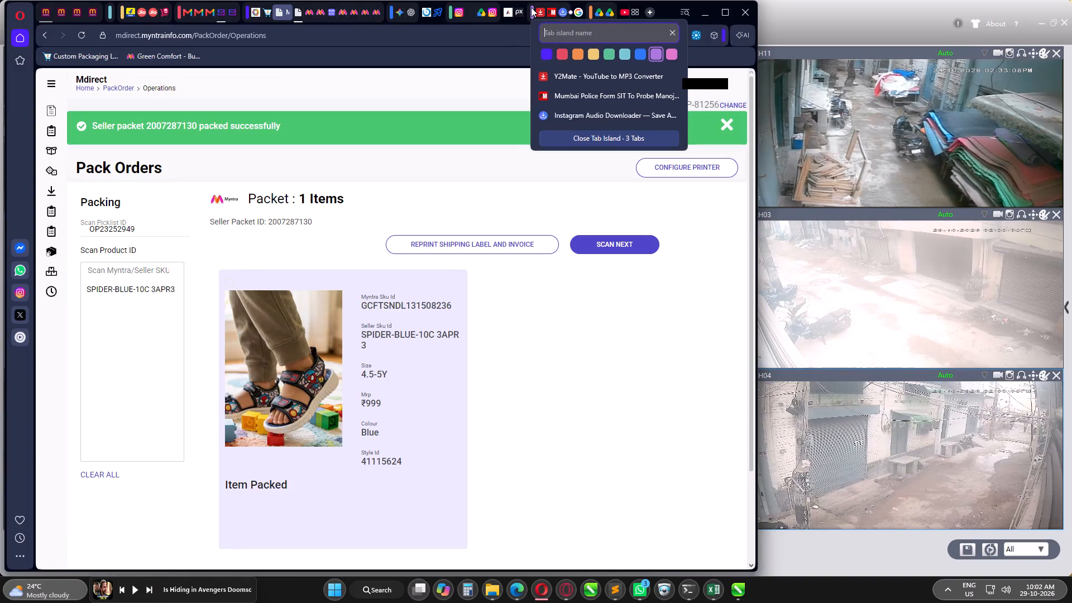
Scan the next picklist product, Myntra SKU GCFTSNDL143707181, for packing, skip its seal tag and pass the item.
click(618, 242)
click(299, 14)
double_click(242, 327)
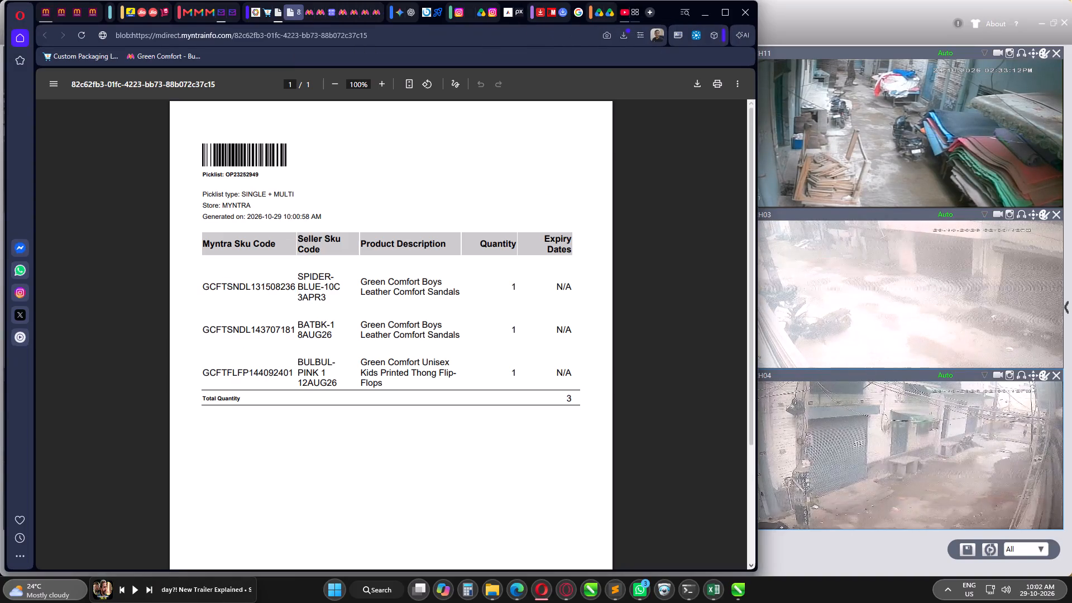
key(ctrl+c)
click(279, 13)
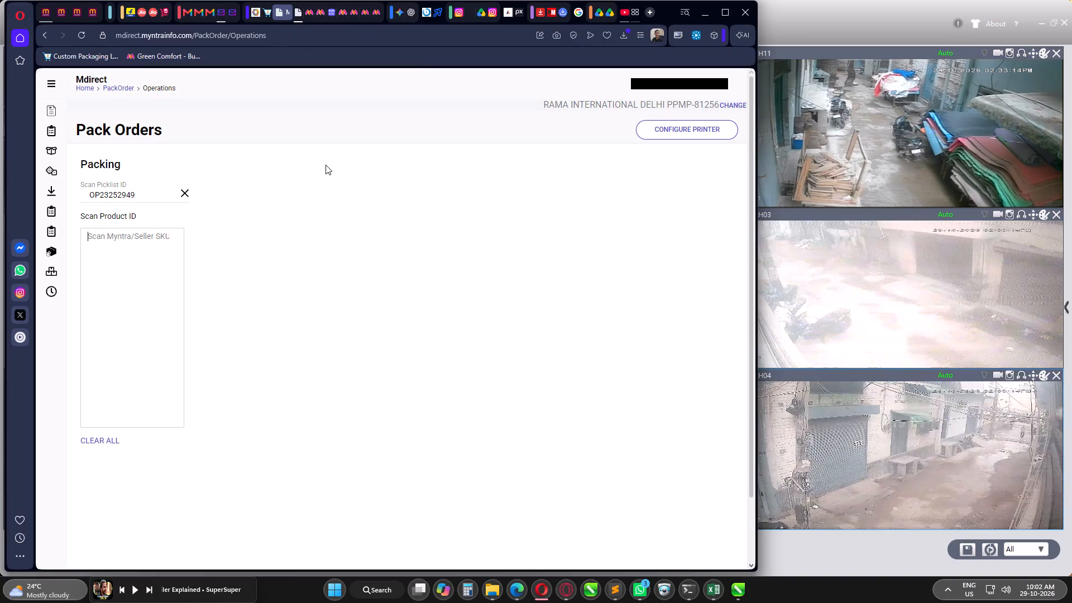
key(ctrl+v)
key(Return)
click(489, 419)
drag(444, 474, 452, 470)
Pack the BATBK-1 item with cover ID MPP5EM001137988.
click(588, 196)
click(360, 336)
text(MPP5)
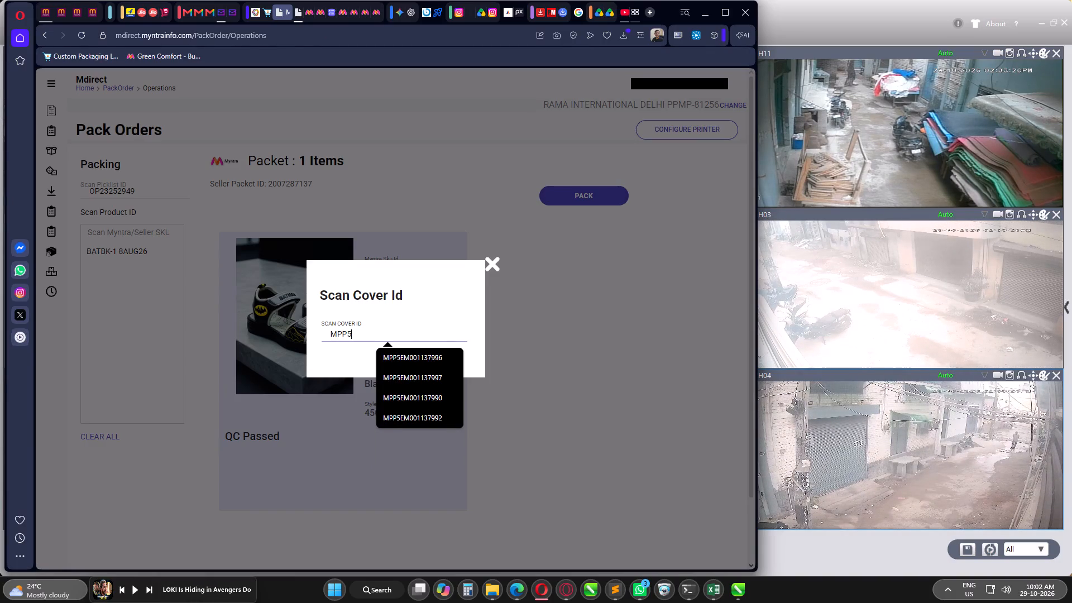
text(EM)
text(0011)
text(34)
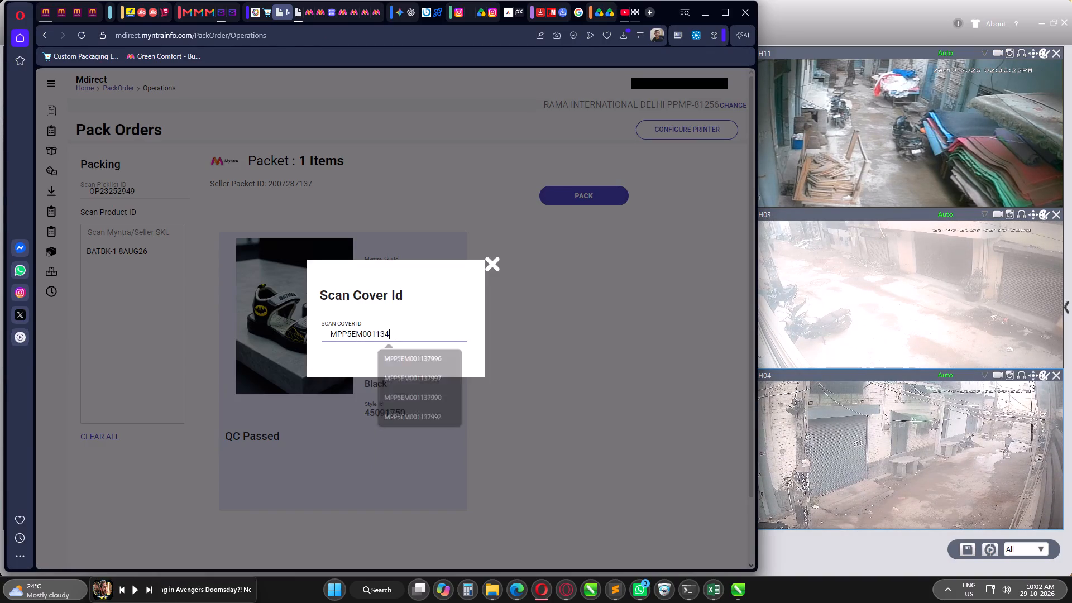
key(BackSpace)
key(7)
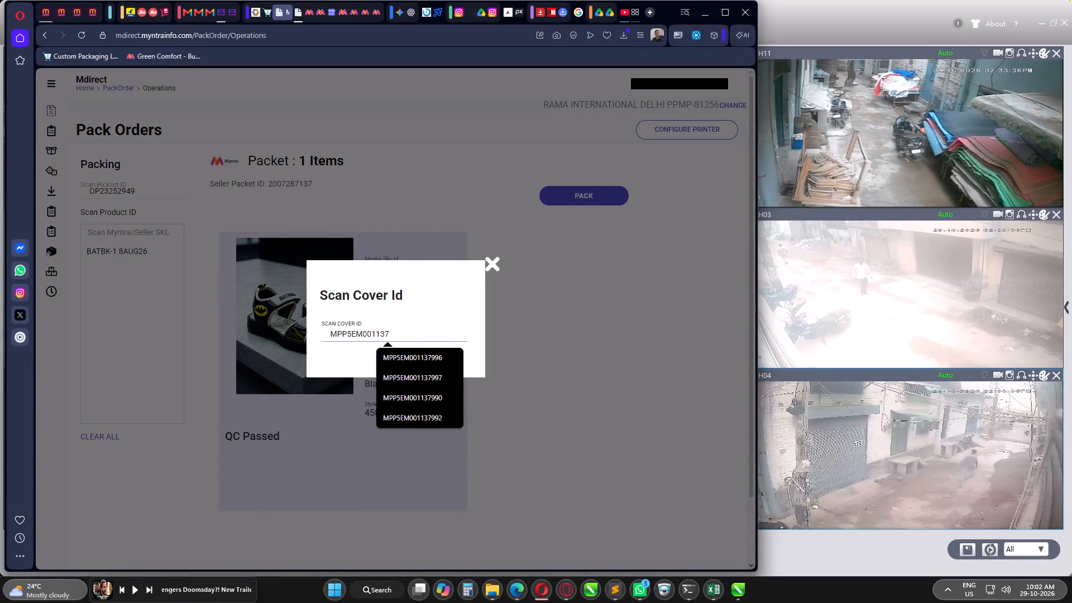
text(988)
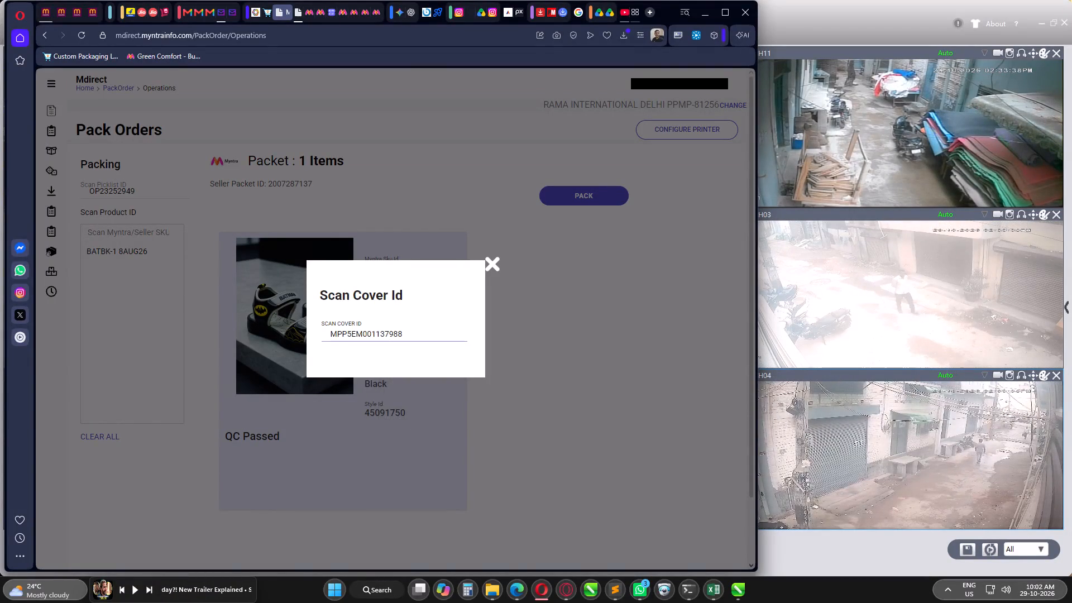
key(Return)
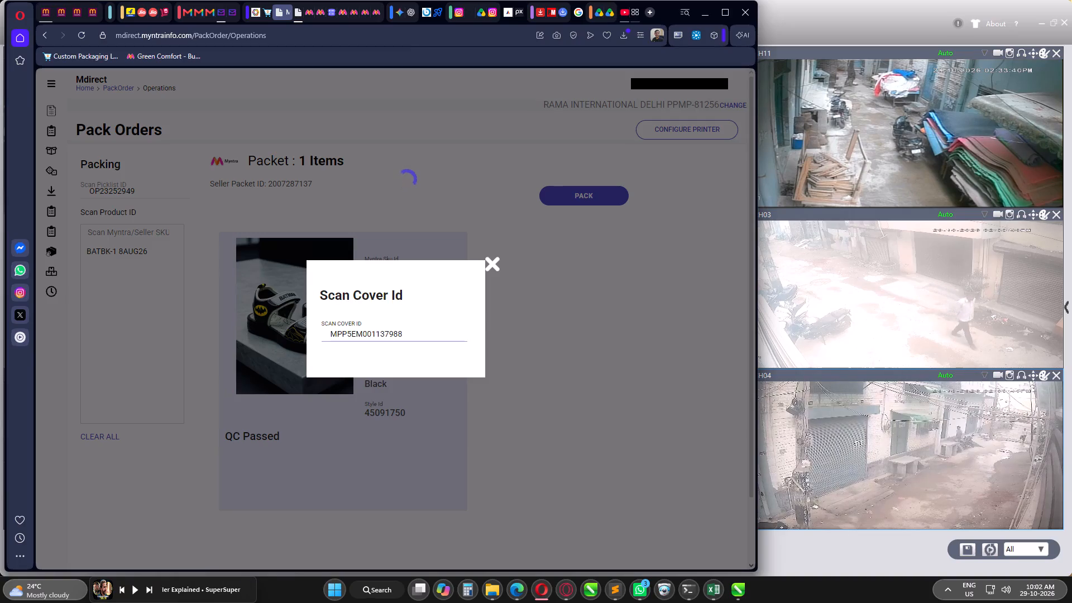
Save the BATBK-1 order's print output as 3.
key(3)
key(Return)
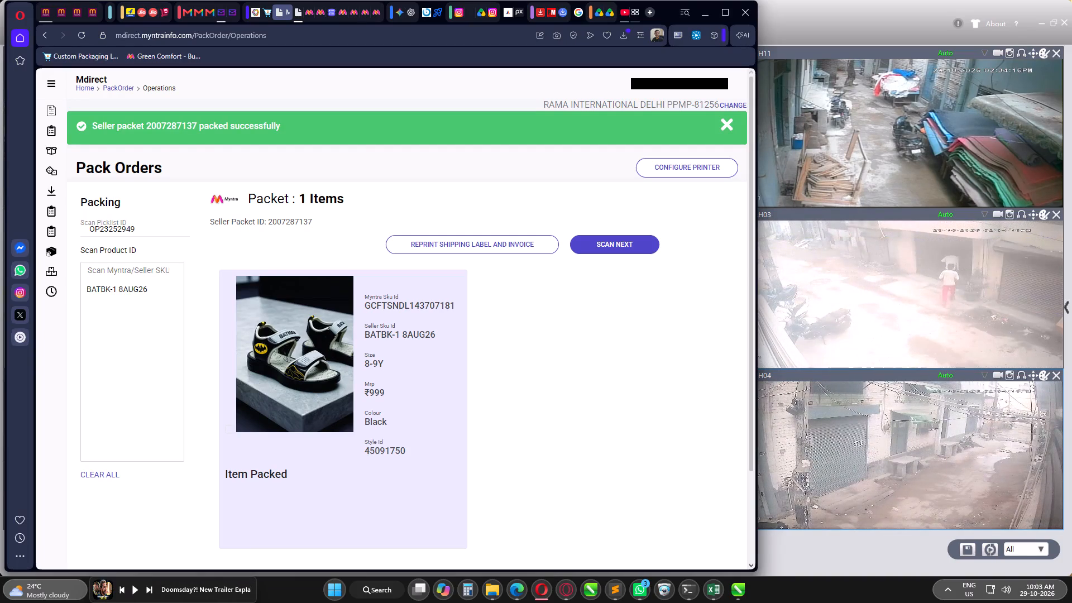
Scan the last picklist product, Myntra SKU GCFTFLFP144092401, for packing, skip its seal tag and pass the item.
click(623, 250)
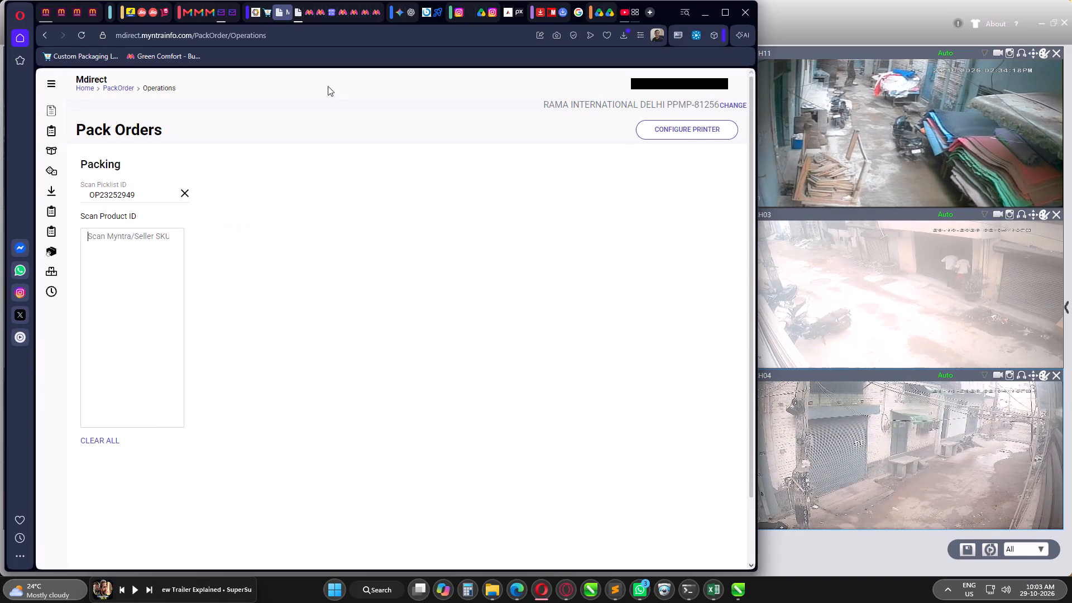
click(296, 19)
double_click(240, 374)
key(ctrl+c)
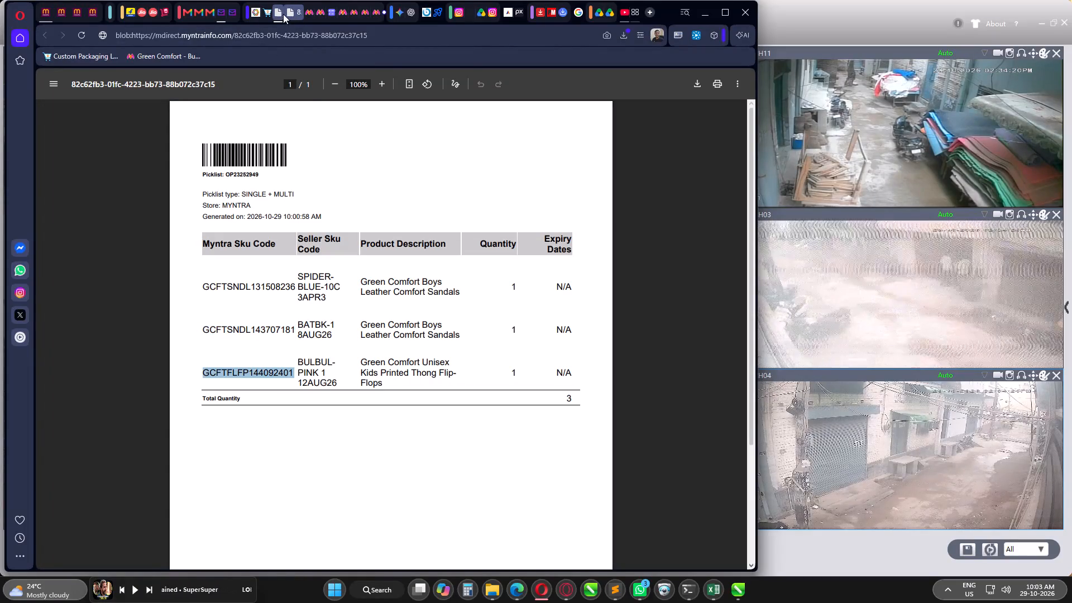
click(277, 13)
key(ctrl+v)
key(Return)
click(478, 419)
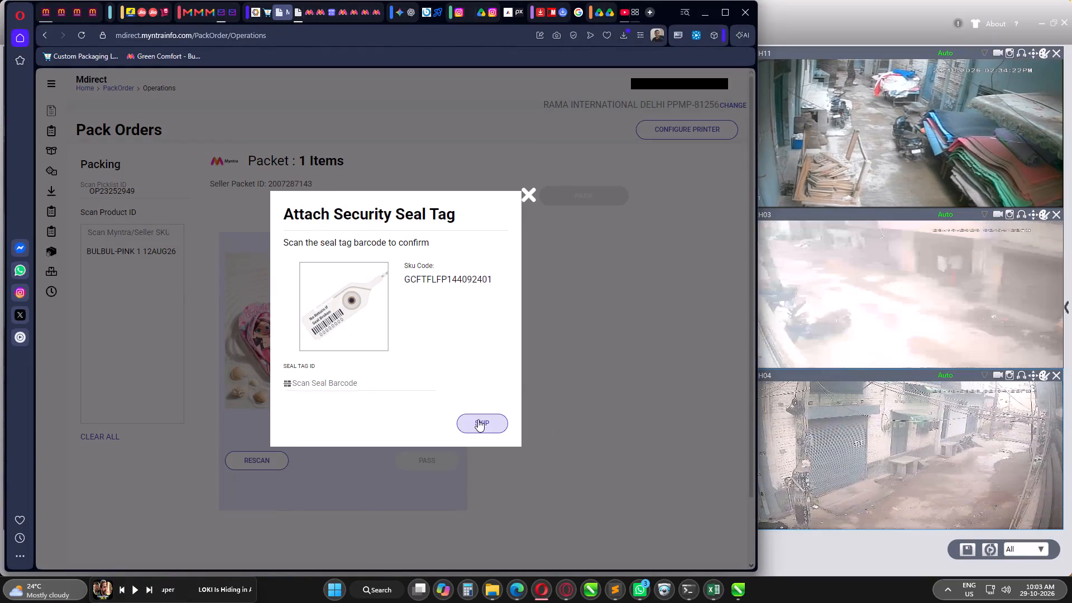
click(437, 472)
Pack the BULBUL-PINK 1 12AUG26 item with cover ID MPB3VN005496012.
click(591, 198)
click(333, 334)
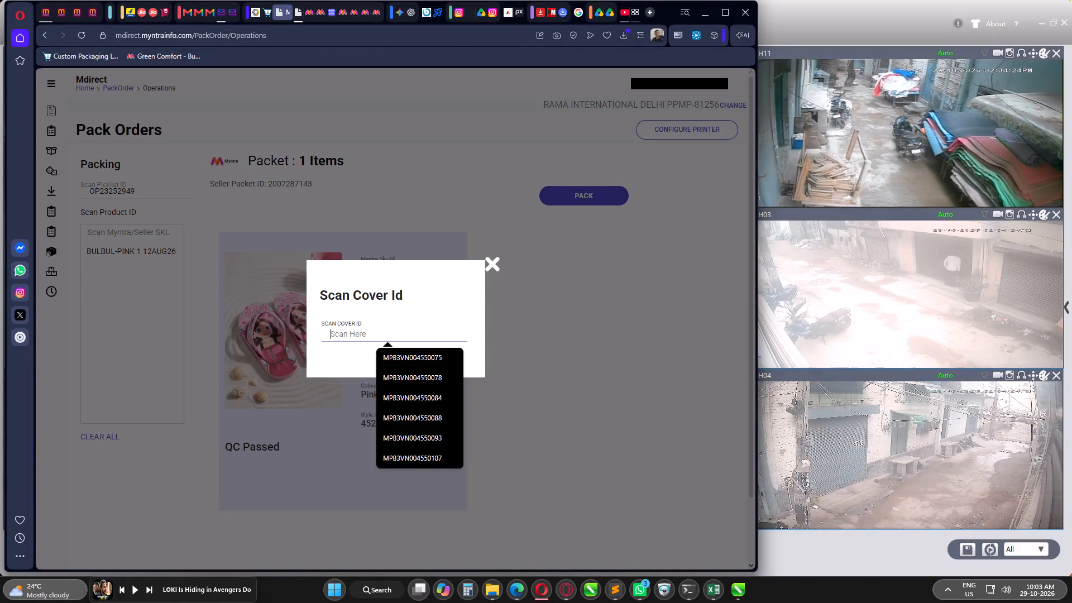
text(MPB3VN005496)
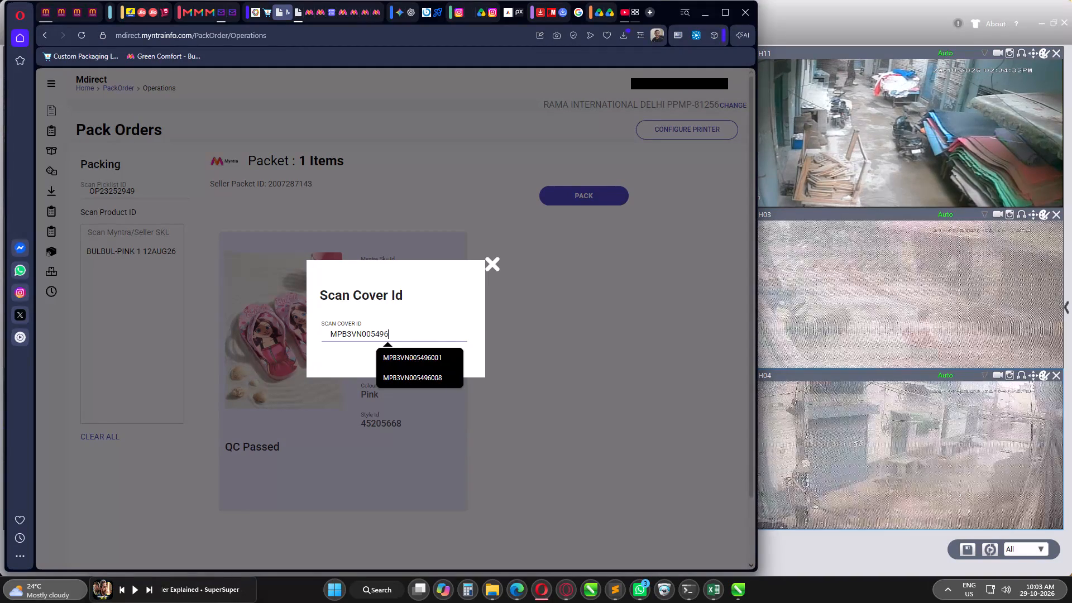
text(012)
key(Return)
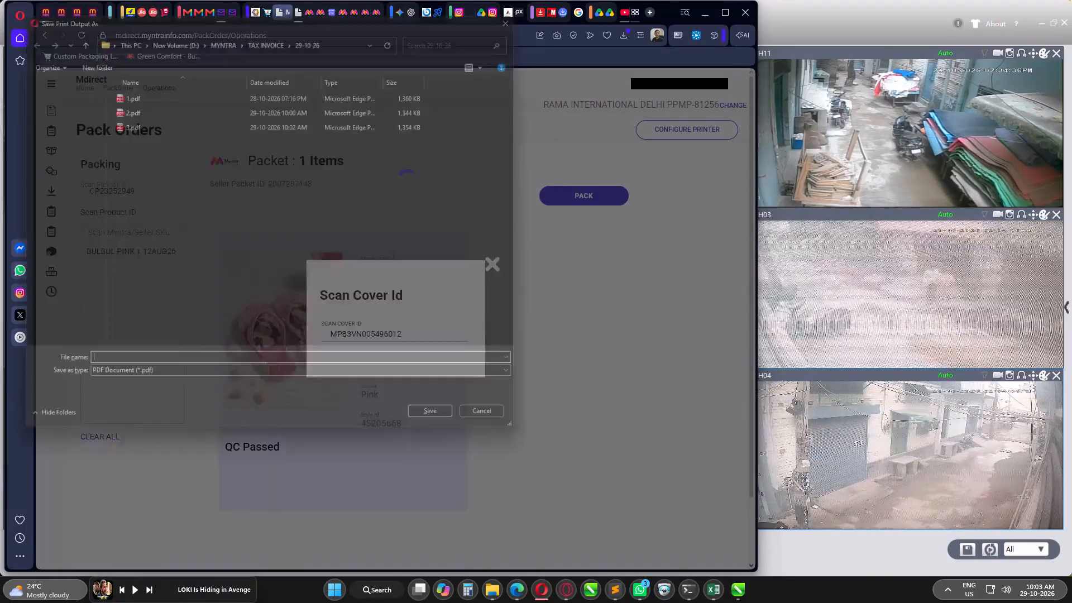
Save the BULBUL-PINK order's print output as 4.
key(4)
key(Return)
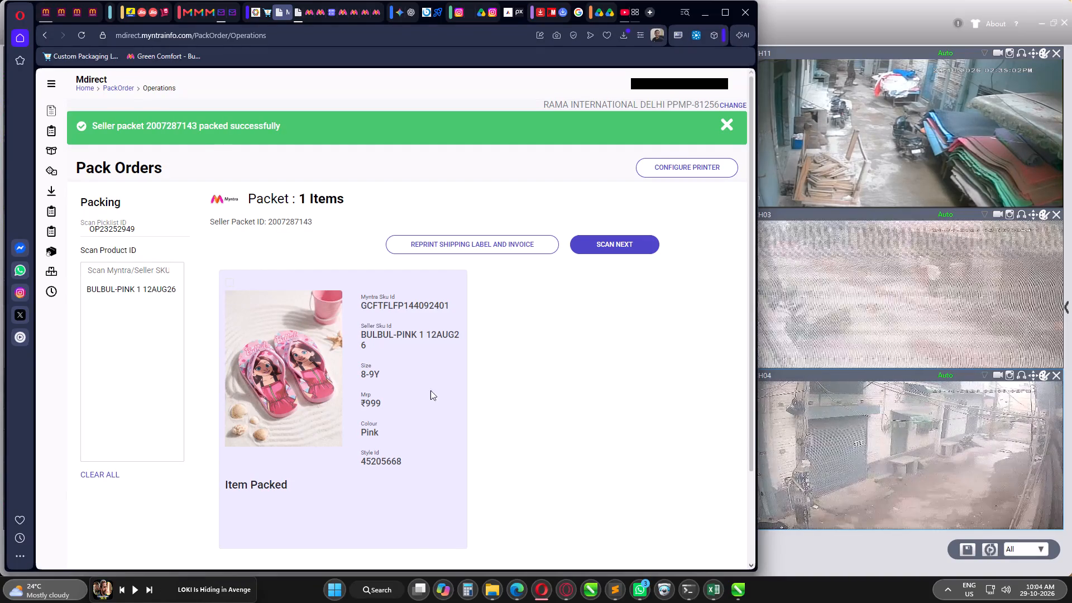
Switch to Flipkart Seller Hub's forward orders and show the ones waiting to be accepted.
click(132, 14)
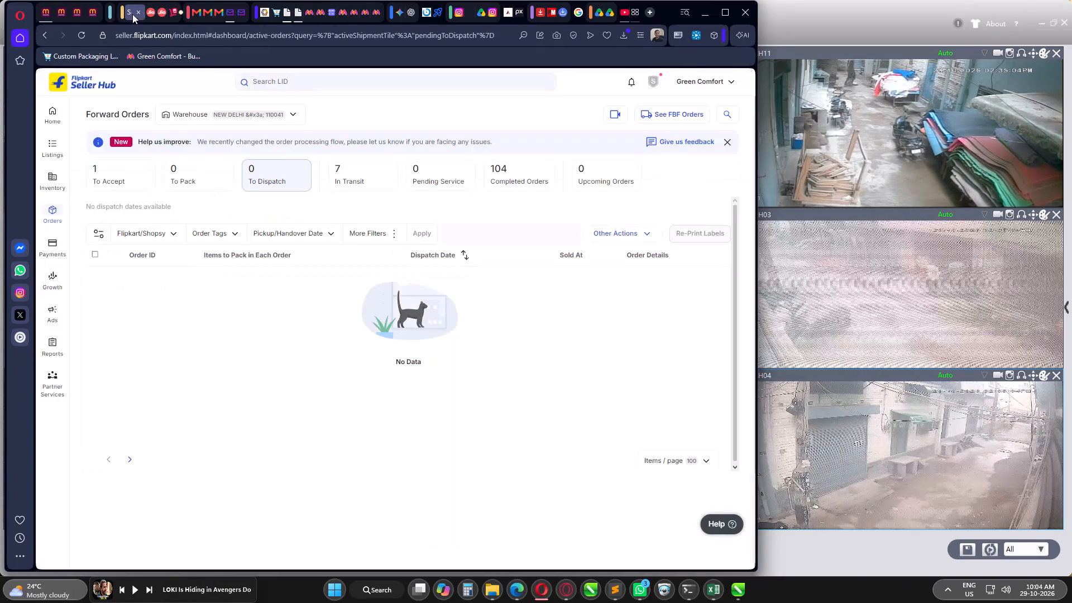
click(103, 176)
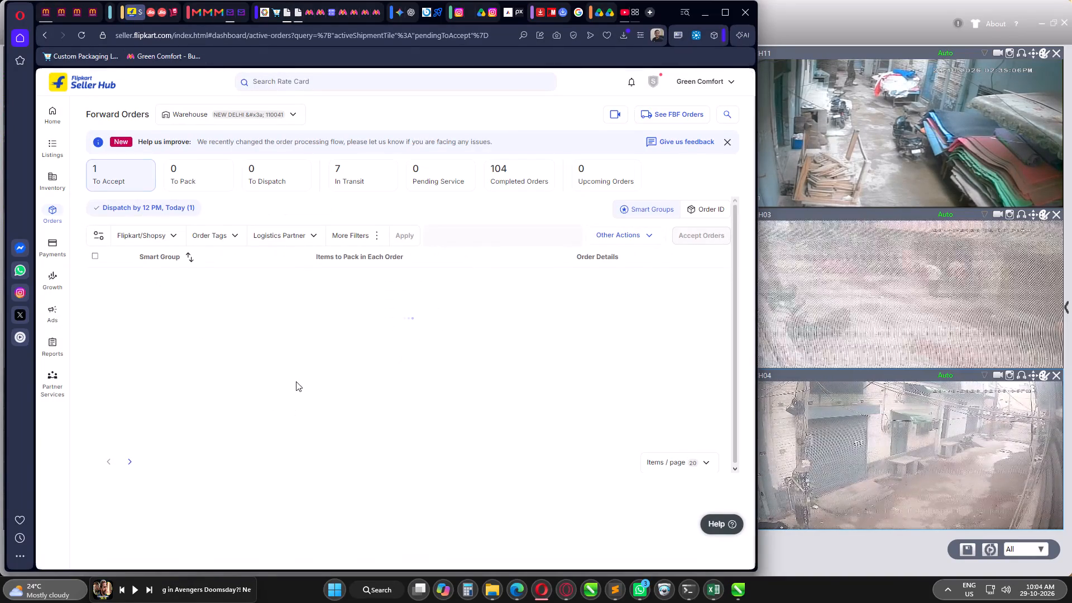
In Sublime Text, reorder the open files so Flipkart orders.txt sits right after MYNTRA ORDERS.txt, ahead of SORTED 29 OCT M.txt, and show it.
click(620, 593)
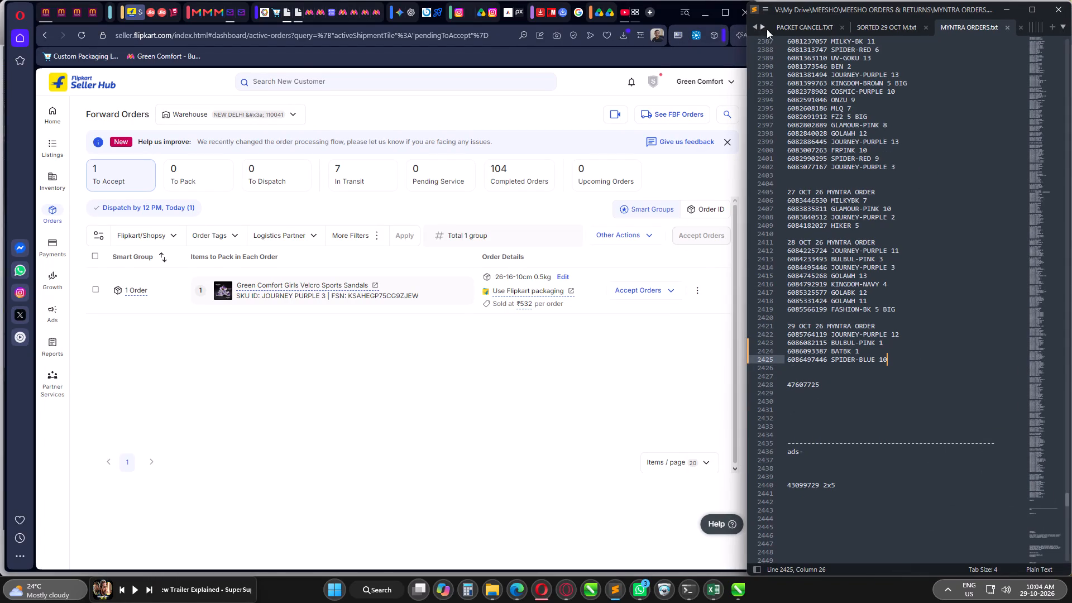
click(764, 22)
click(762, 23)
click(762, 23)
click(762, 23)
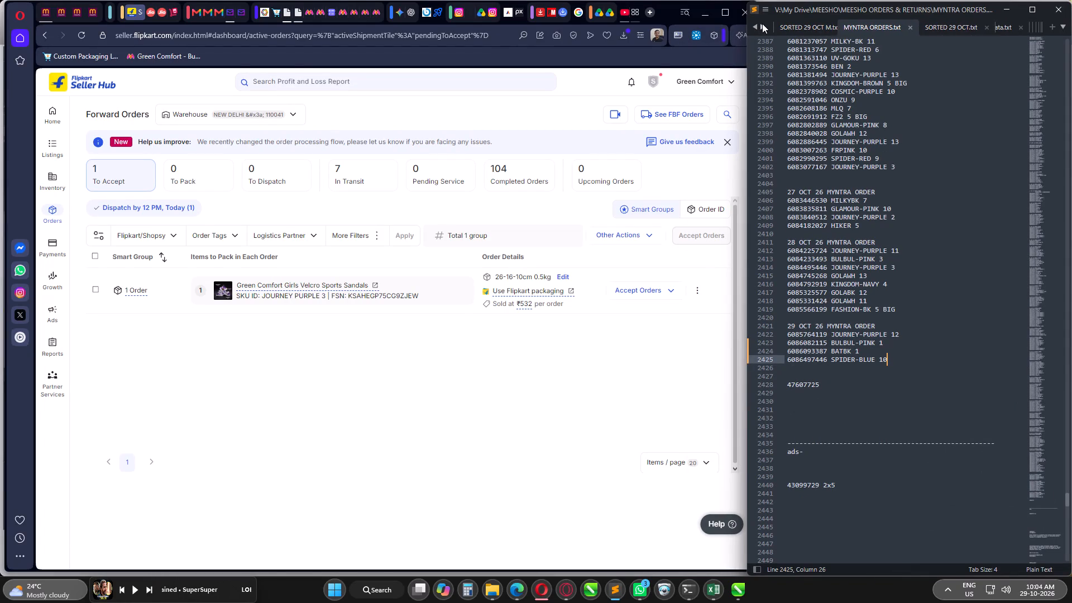
click(1028, 9)
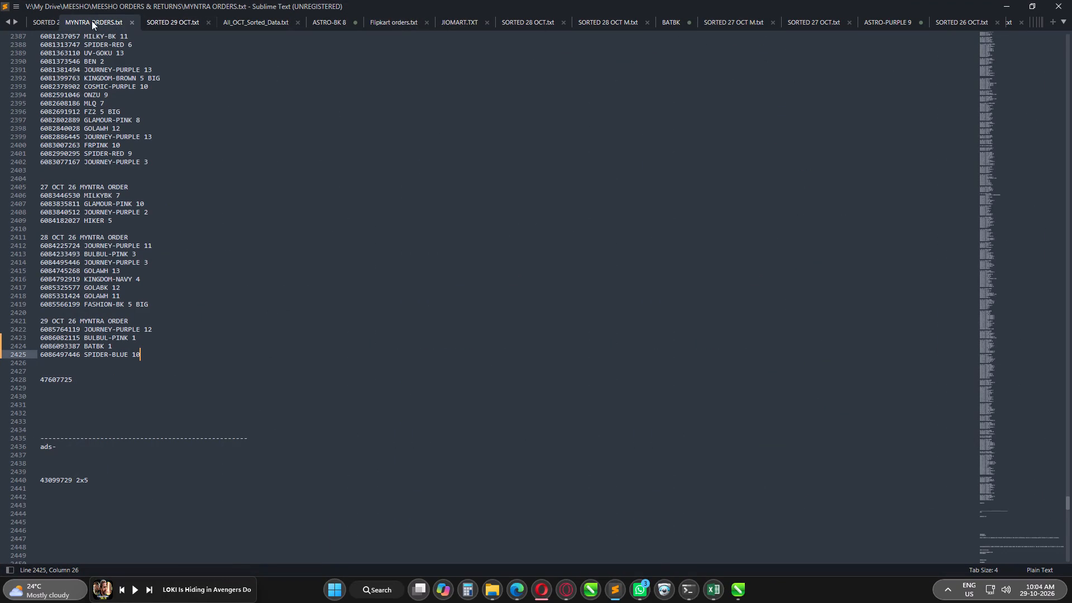
triple_click(9, 21)
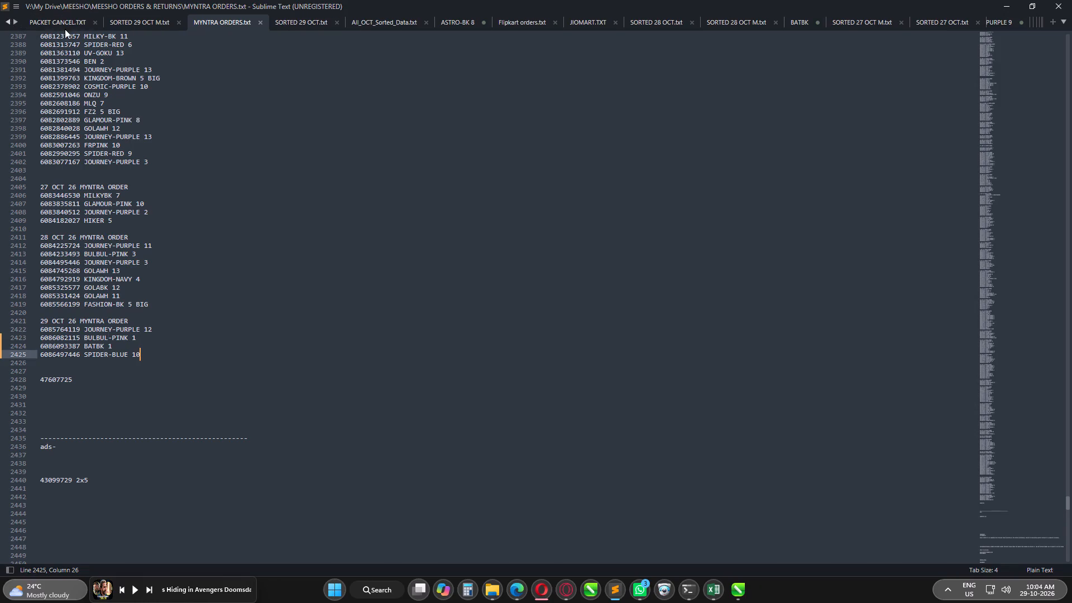
drag(159, 21, 257, 21)
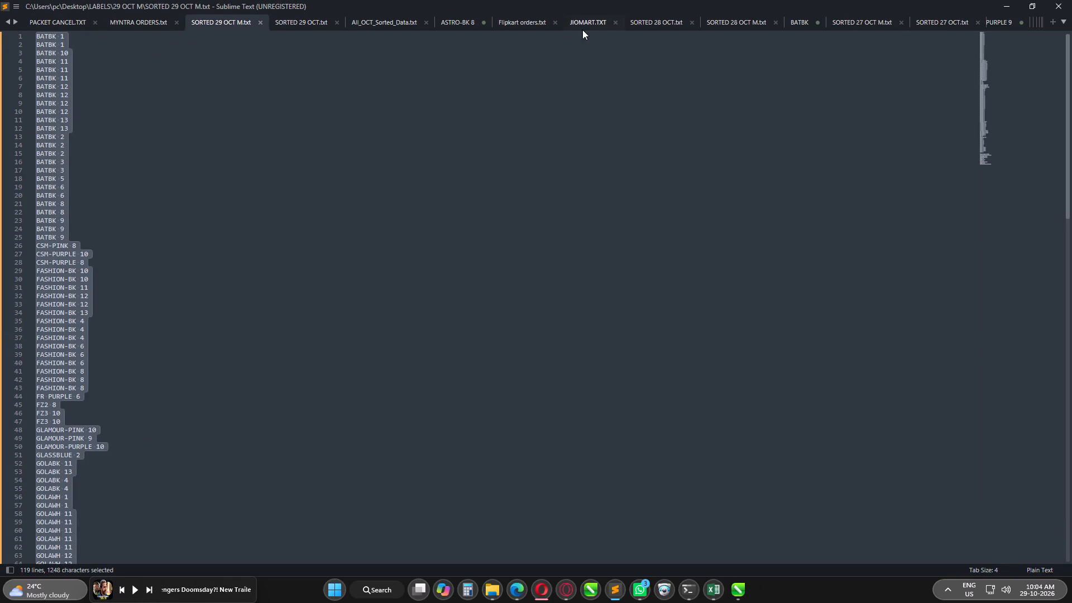
drag(518, 23, 200, 19)
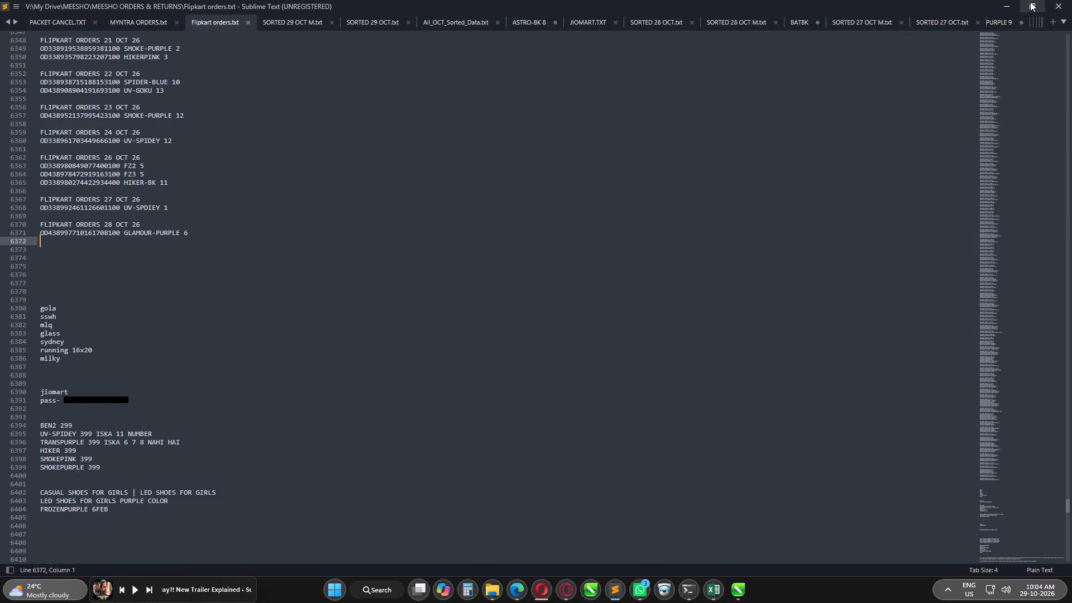
click(1030, 2)
Duplicate the last date heading below the 28 October entry and change it to FLIPKART ORDERS 29 OCT 26.
drag(889, 246, 731, 245)
key(ctrl+c)
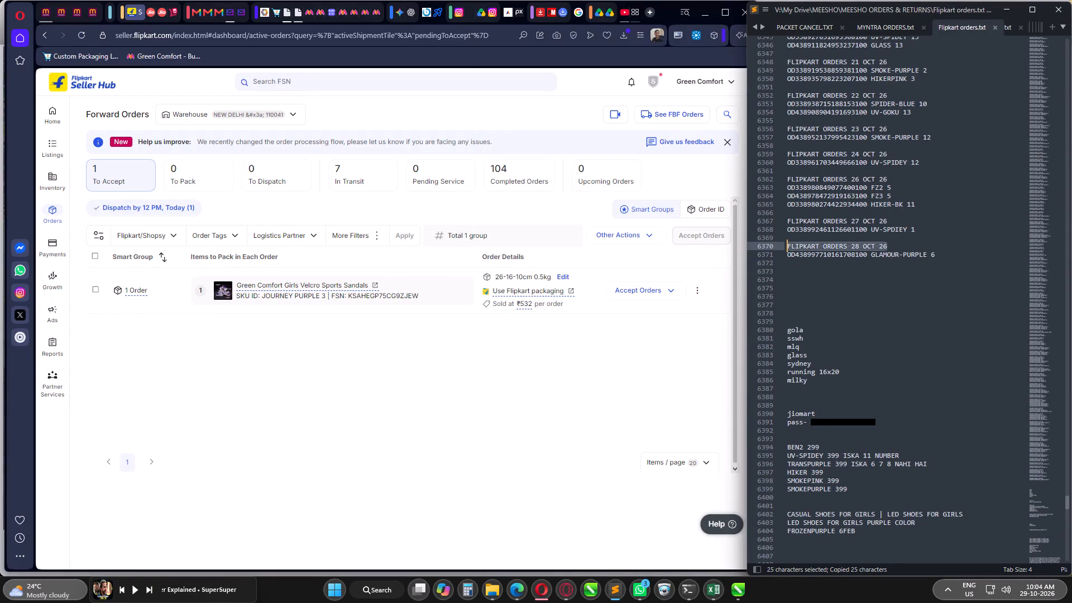
click(965, 255)
key(Return)
key(Return)
key(ctrl+v)
key(Left)
key(Left)
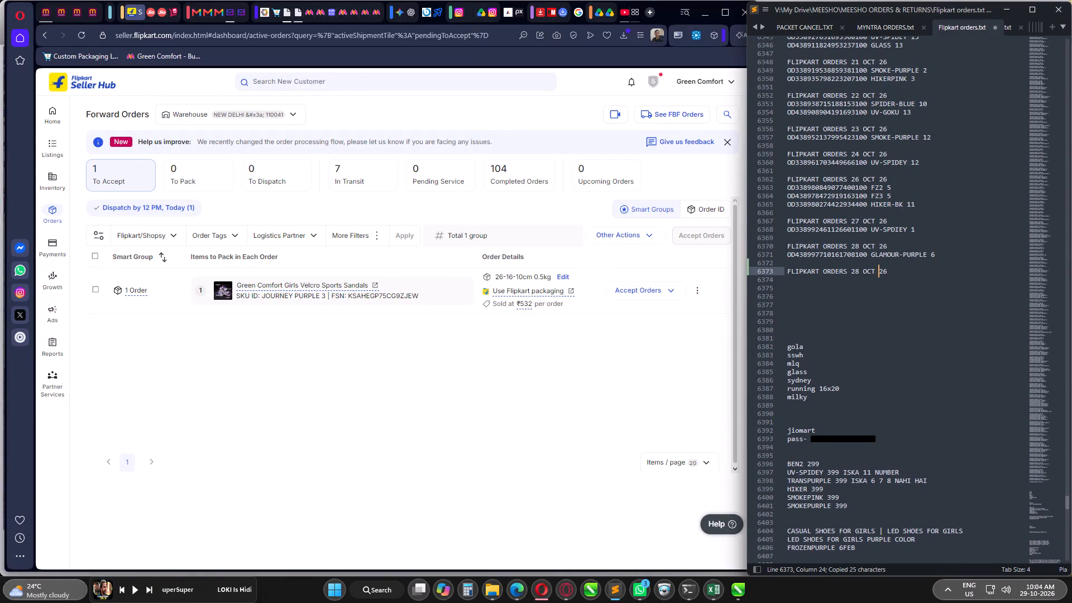
key(Left)
key(Left)
key(Left)
key(Left)
key(Left)
key(BackSpace)
key(9)
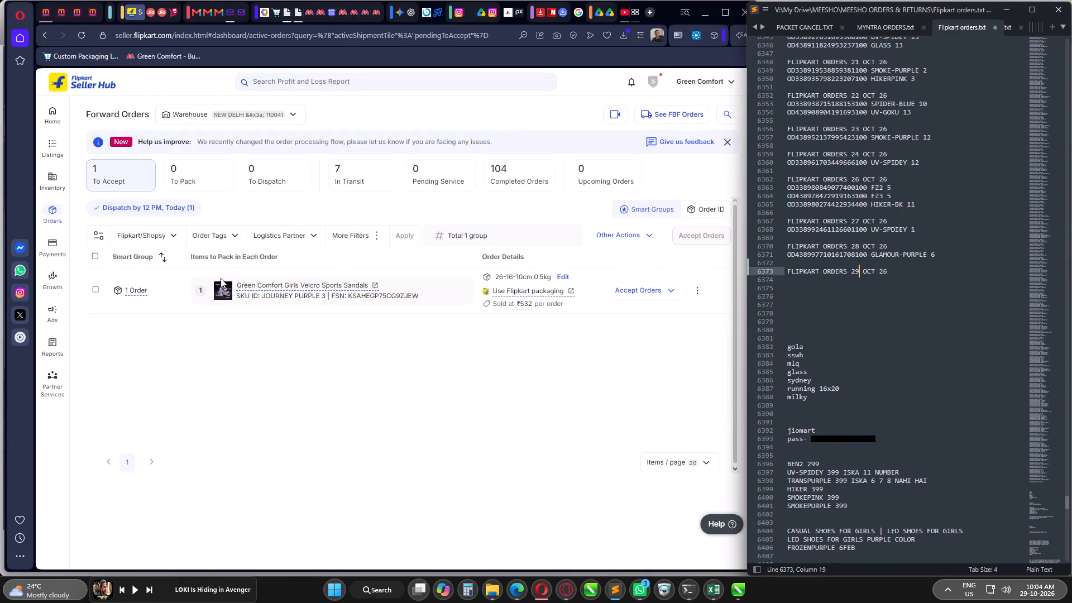
Copy the pending Flipkart order's ID under the new heading, add JOURNEY-PURPLE 3 after it, and save the file.
click(137, 288)
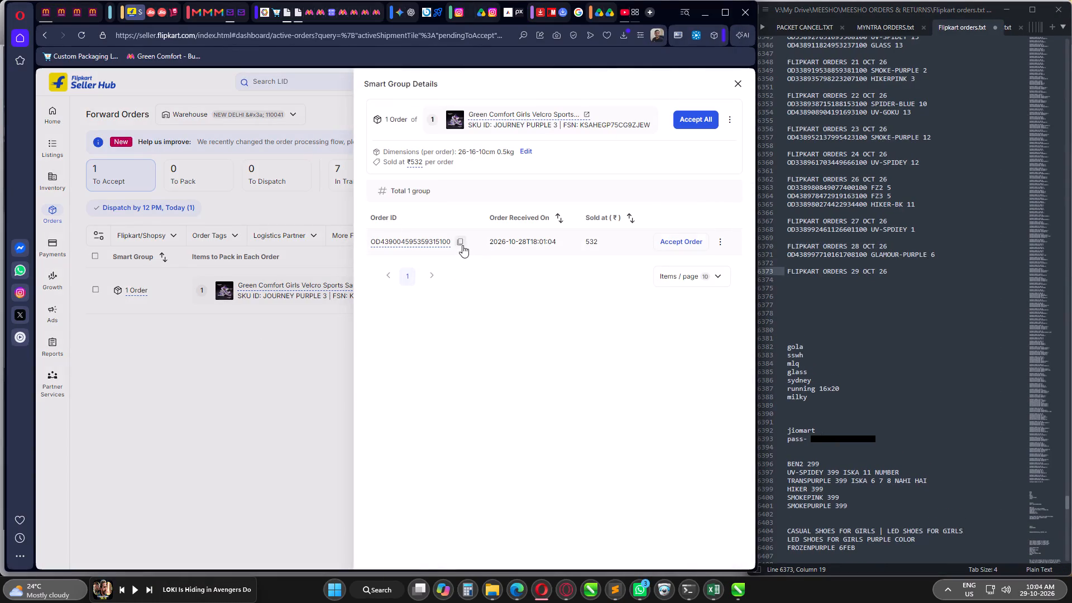
click(461, 244)
click(793, 279)
key(ctrl+v)
key(space)
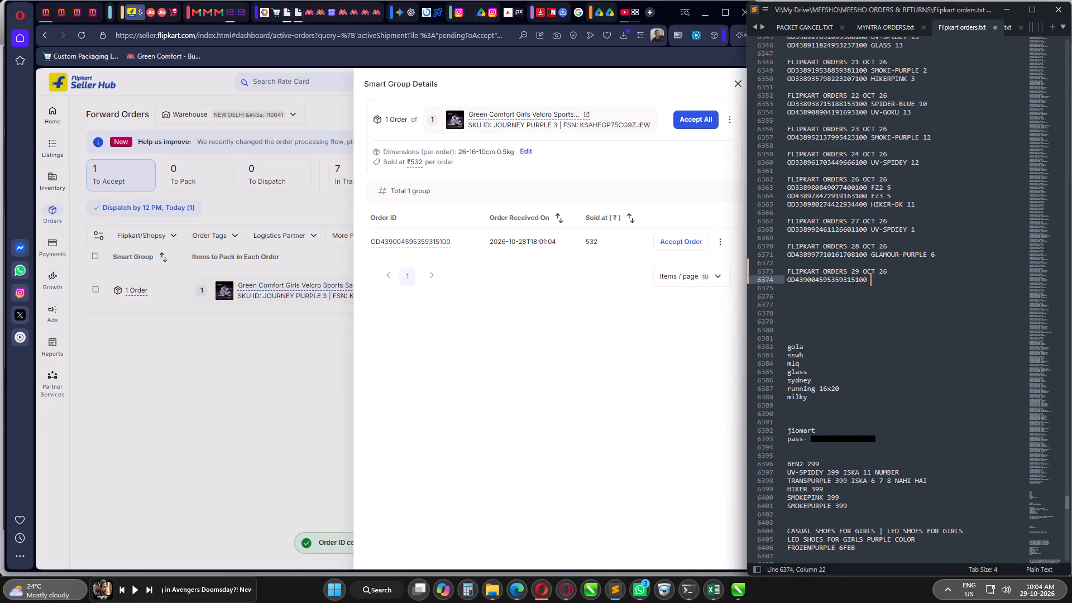
text(JOURNEY-PURPLE)
key(space)
key(3)
key(ctrl+s)
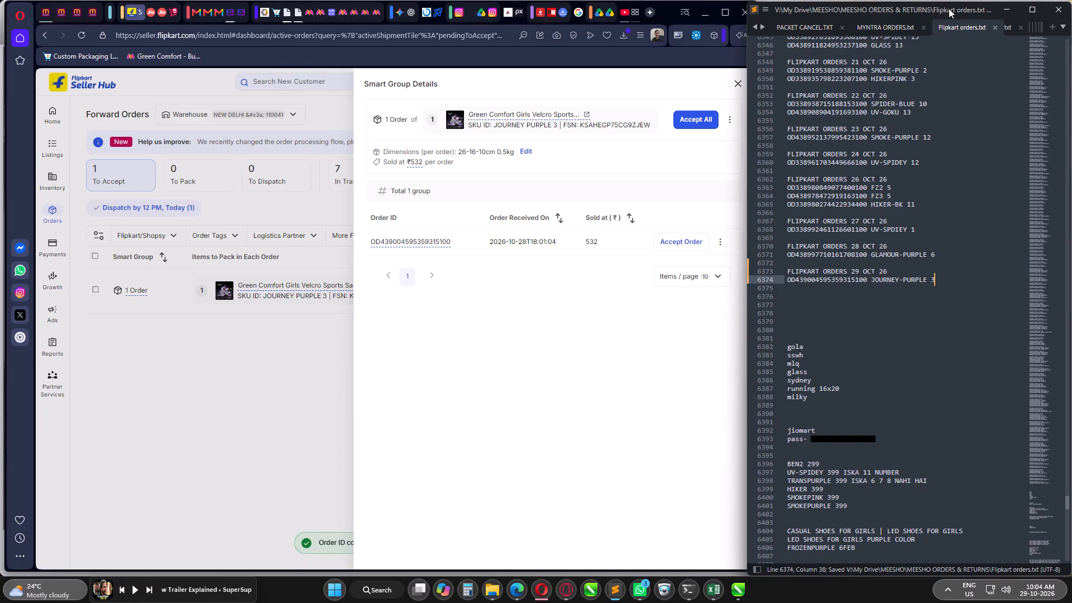
Return to Seller Hub and accept all orders in the JOURNEY PURPLE 3 group.
click(999, 6)
click(702, 115)
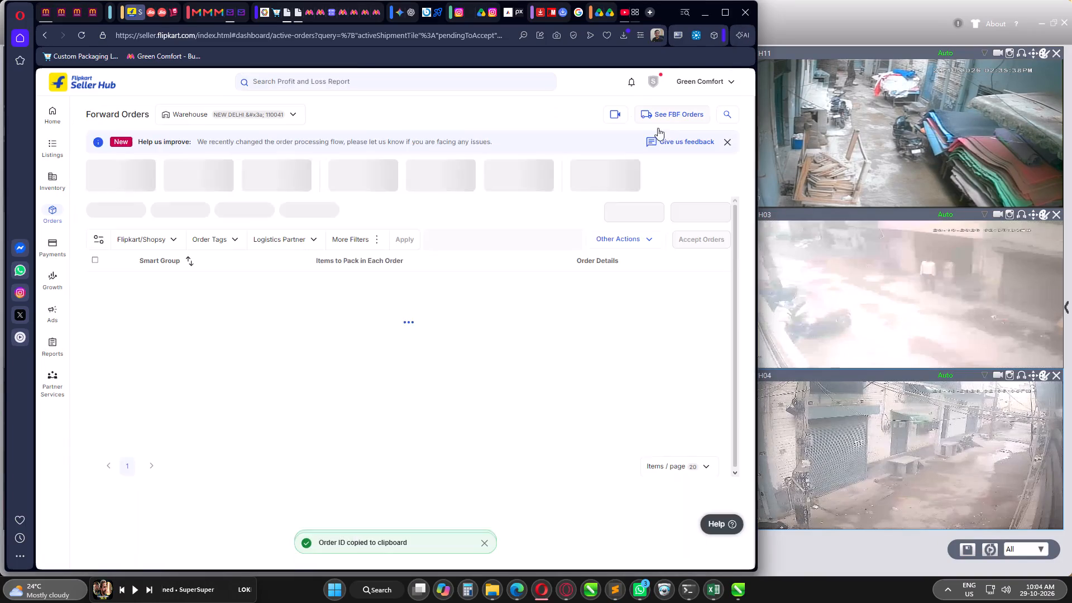
Select the accepted order among the orders to pack and print its label.
click(211, 210)
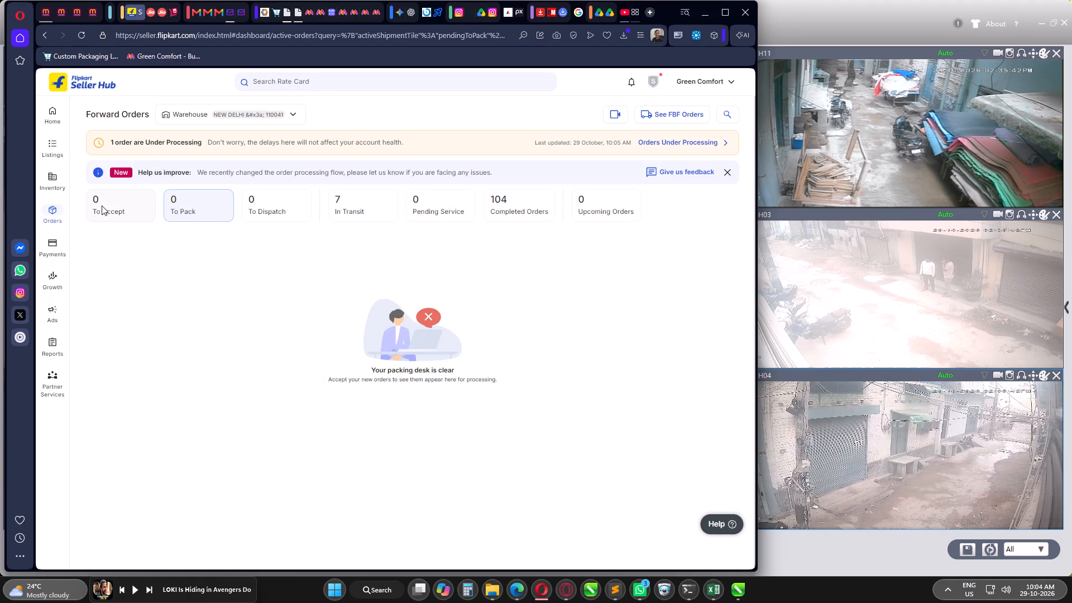
click(102, 205)
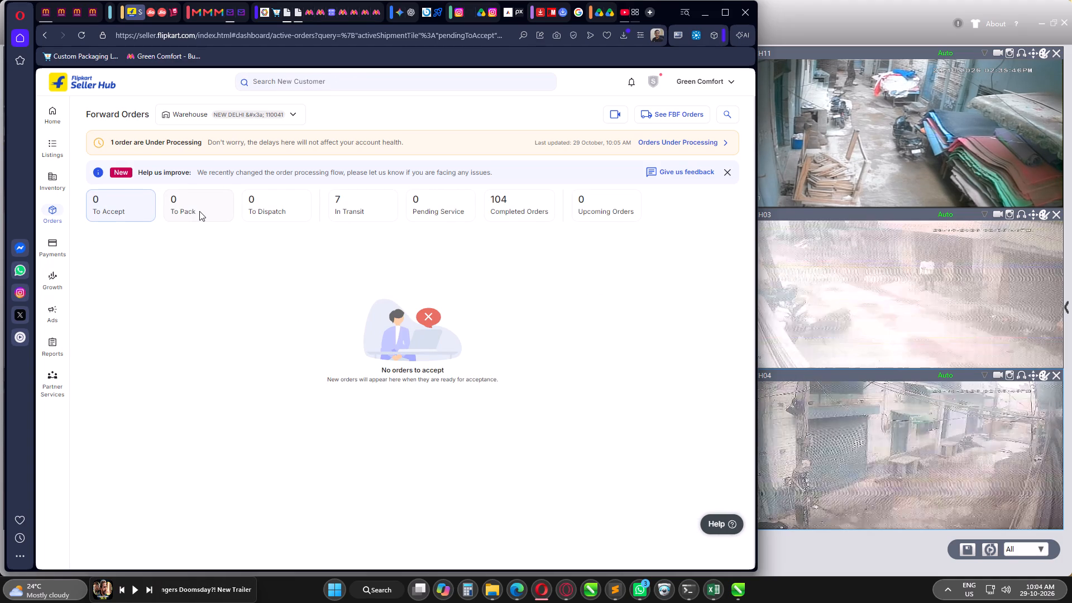
click(199, 211)
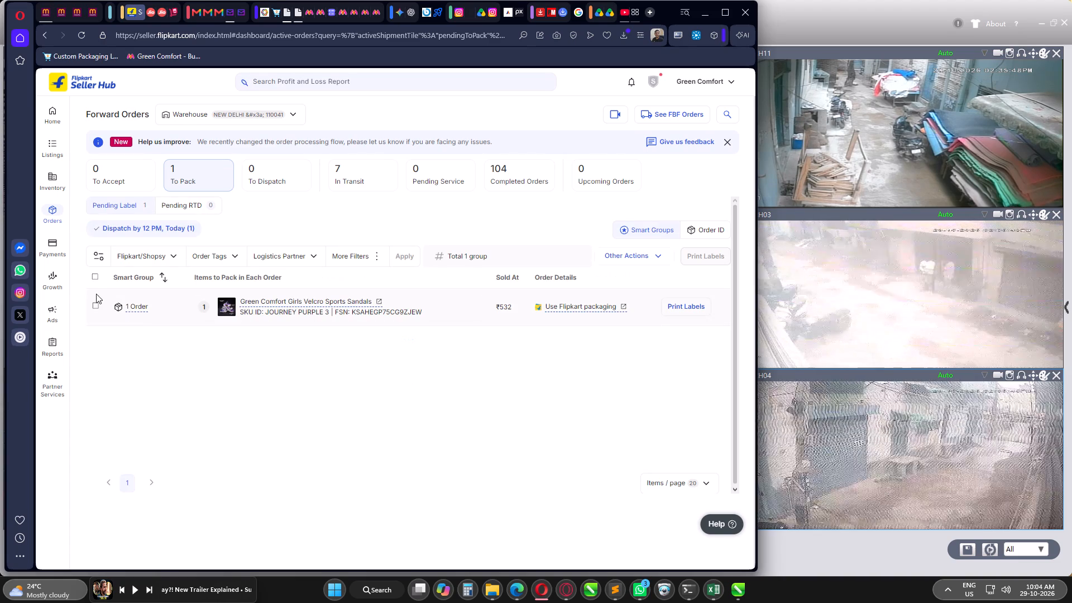
click(96, 277)
click(692, 255)
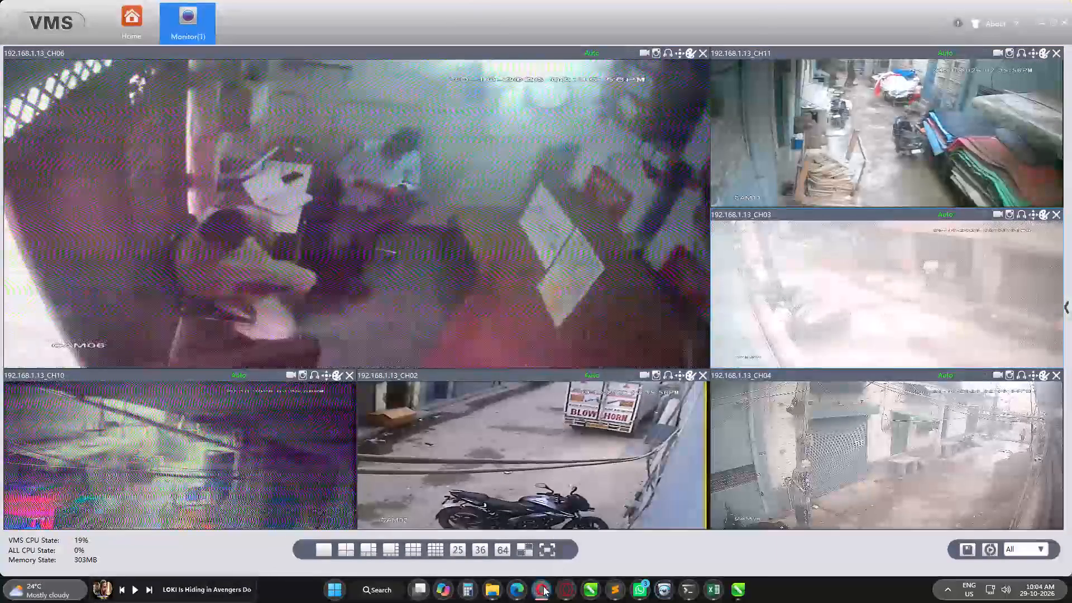
Mark the labelled JOURNEY PURPLE 3 order as ready to dispatch.
click(94, 275)
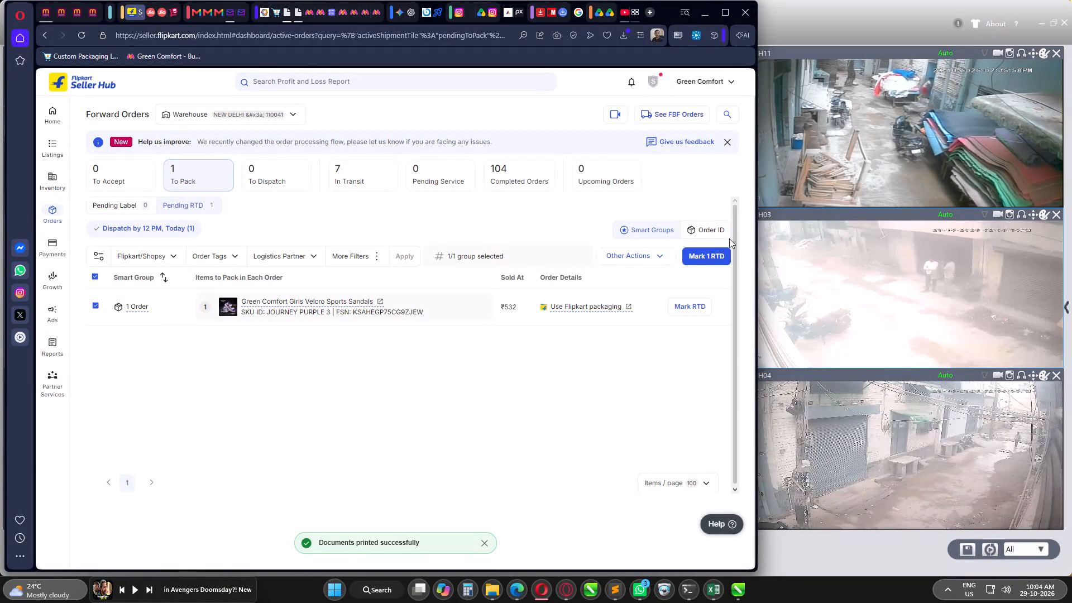
click(705, 254)
Copy today's invoice_labels PDF from the Downloads folder.
click(490, 587)
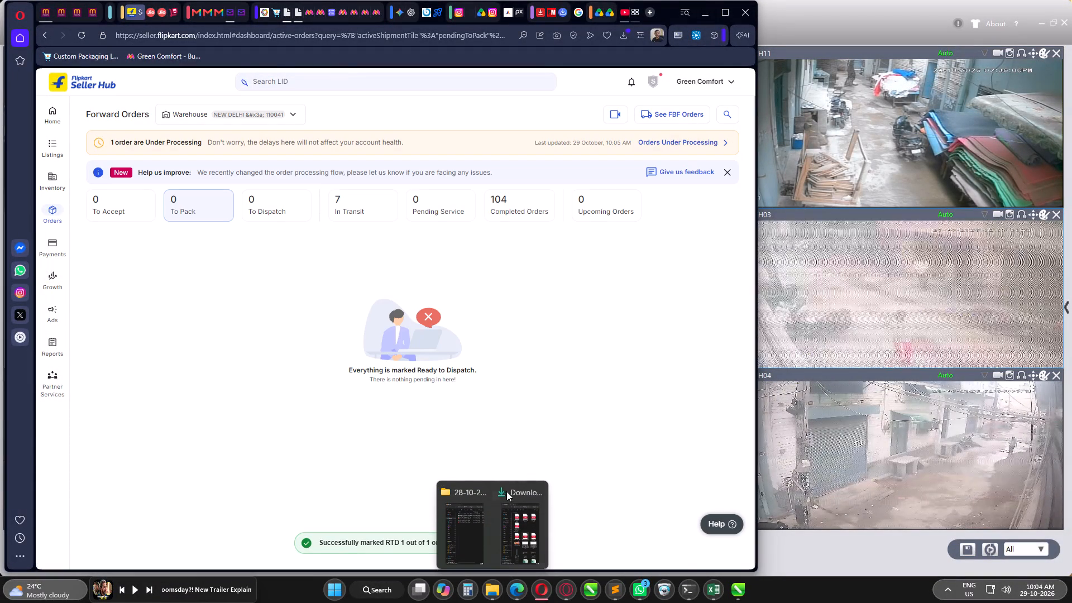
click(525, 510)
click(537, 226)
key(ctrl+c)
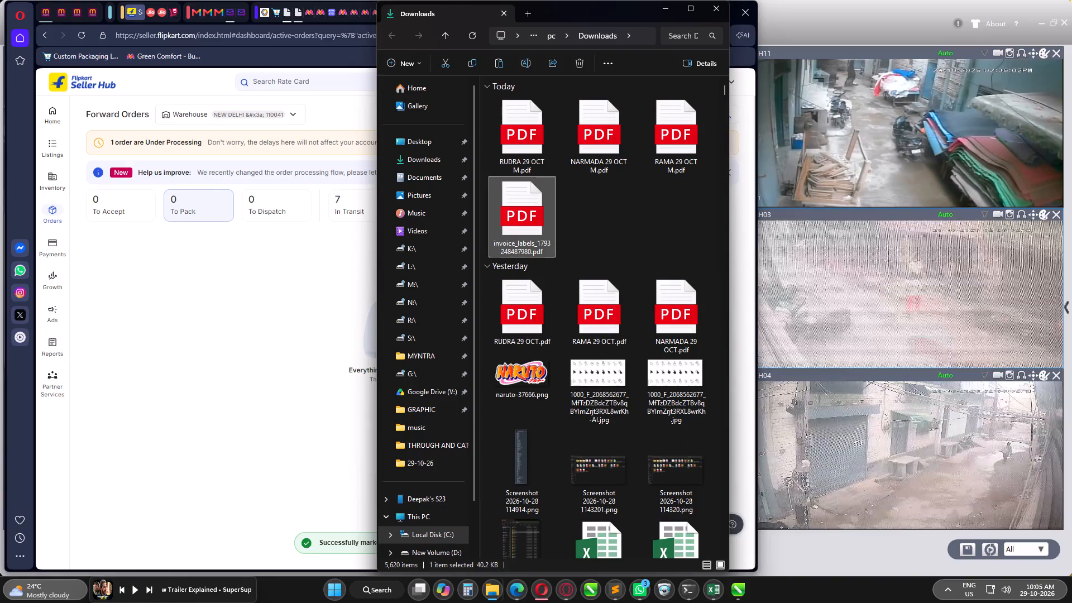
In CorelDRAW, clear everything from the Untitled-1 document and paste in the copied PDF with its text imported as curves.
click(738, 594)
click(119, 95)
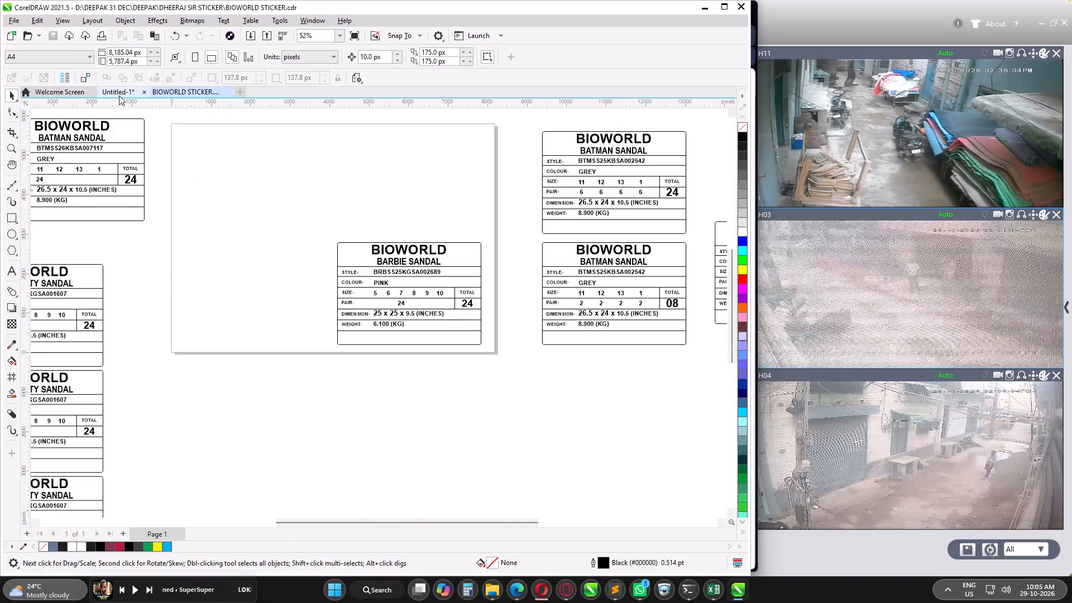
key(ctrl+a)
key(Delete)
key(ctrl+v)
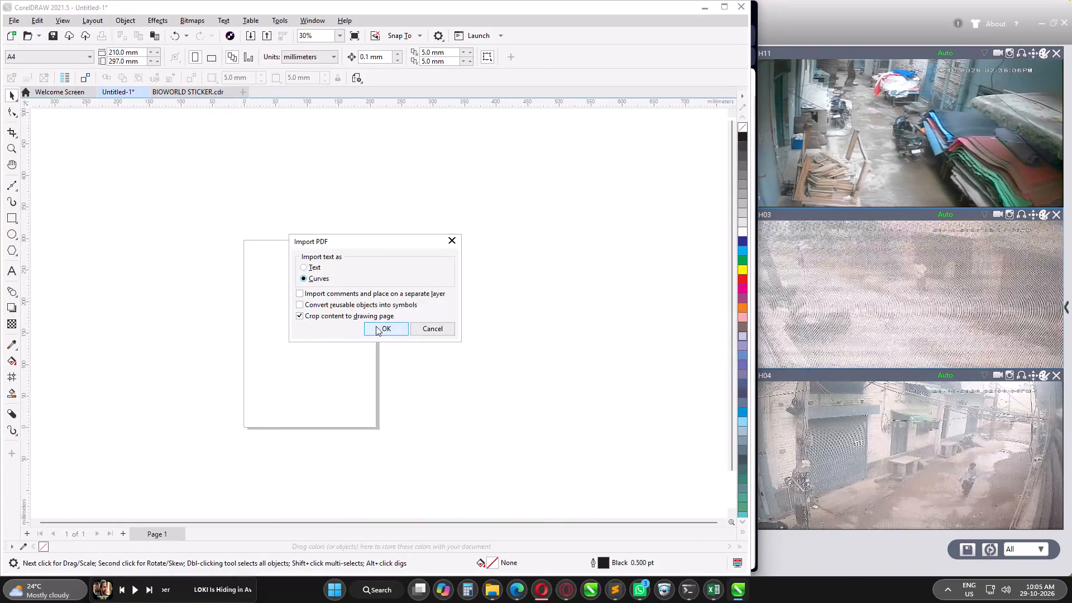
click(376, 326)
Ungroup the imported PDF, group the Flipkart shipping label on its own, and delete the invoice section below it.
key(u)
scroll(292, 299, up, 7)
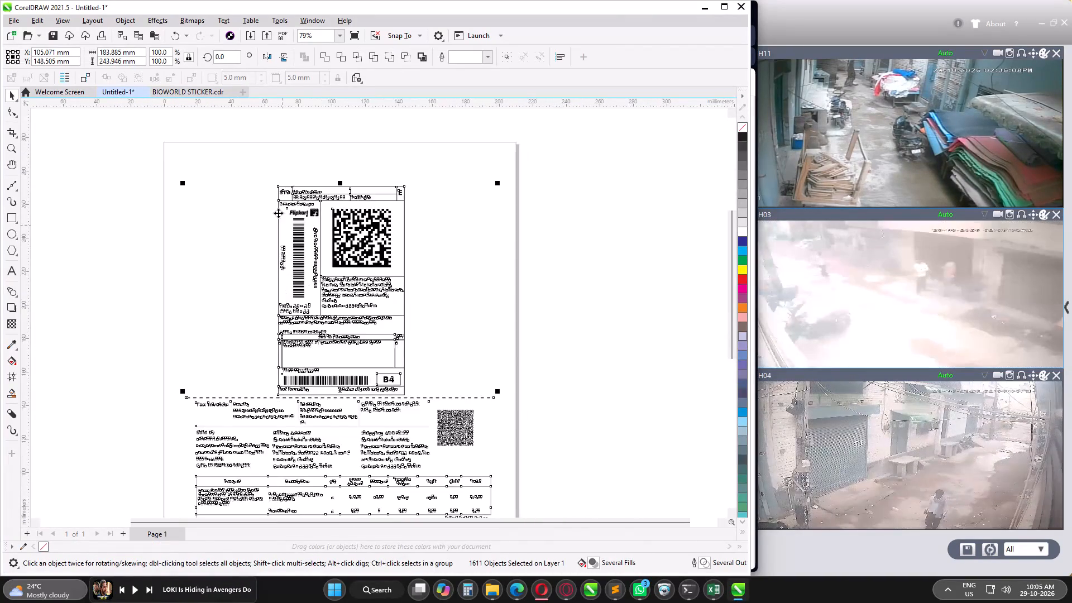
drag(272, 172, 423, 396)
key(g)
middle_drag(403, 398, 391, 305)
scroll(391, 305, down, 5)
drag(241, 275, 488, 477)
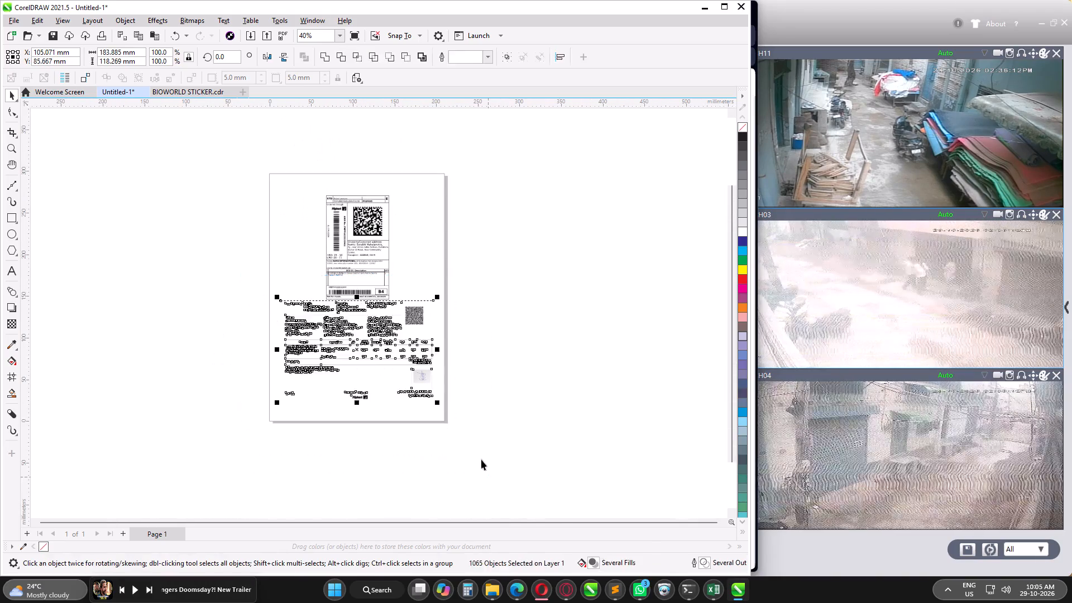
key(Delete)
Center the grouped shipping label on the page.
click(362, 226)
key(p)
Print the shipping label on the TSC TE244 with the 4 x 6 (101.6 mm x 152.4 mm) stock.
key(ctrl+p)
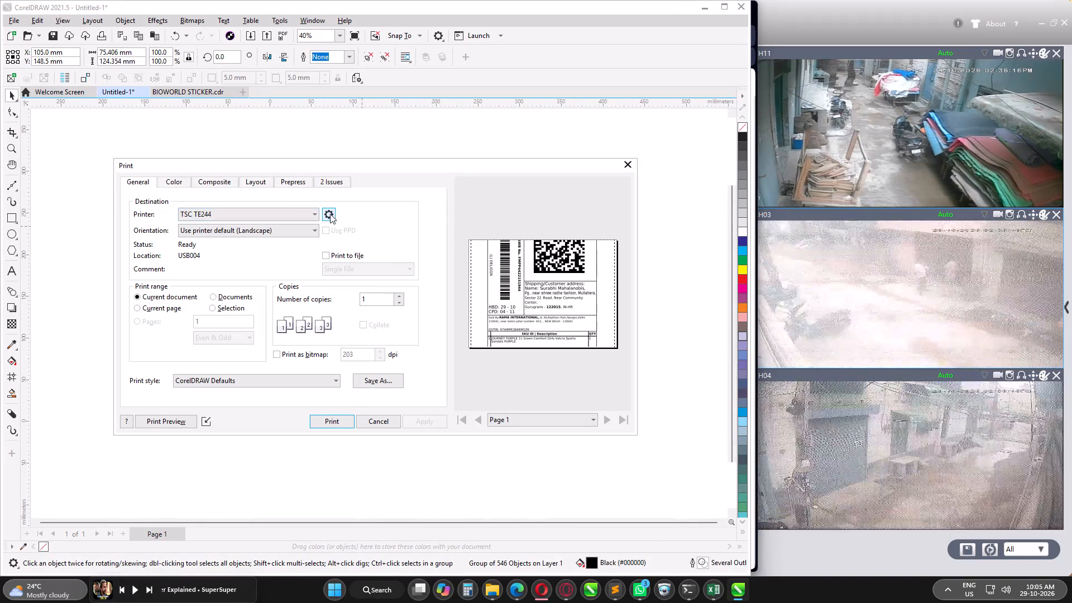
click(330, 214)
click(251, 216)
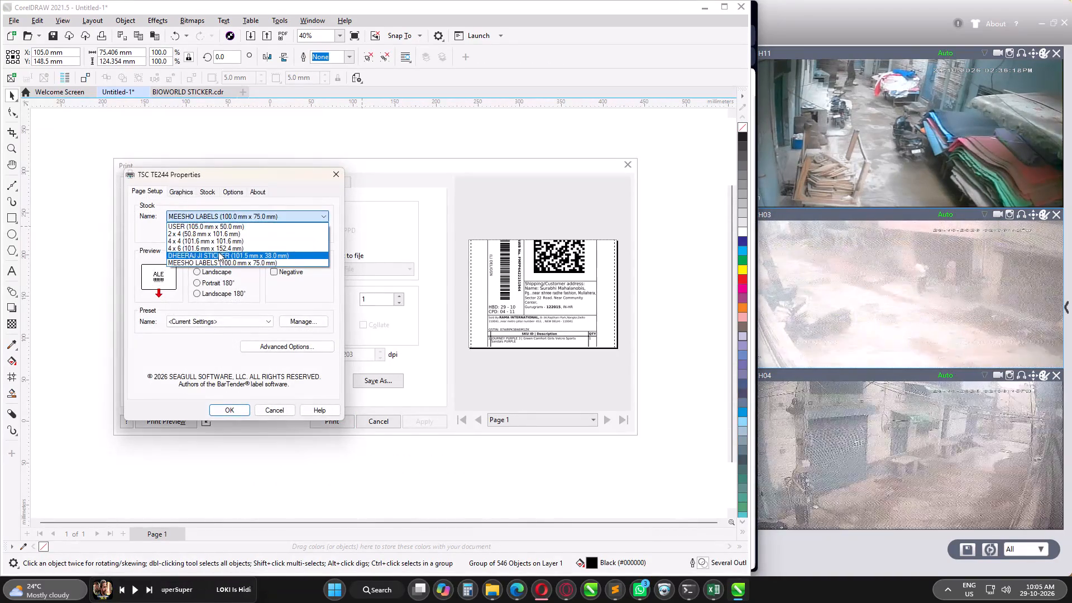
click(218, 246)
click(229, 409)
click(432, 424)
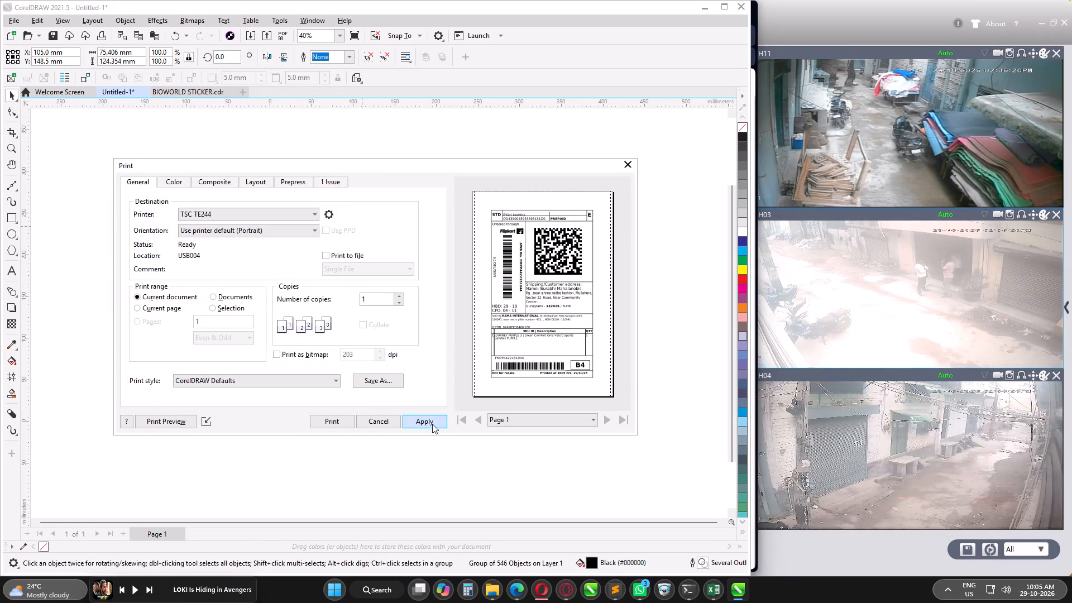
click(336, 420)
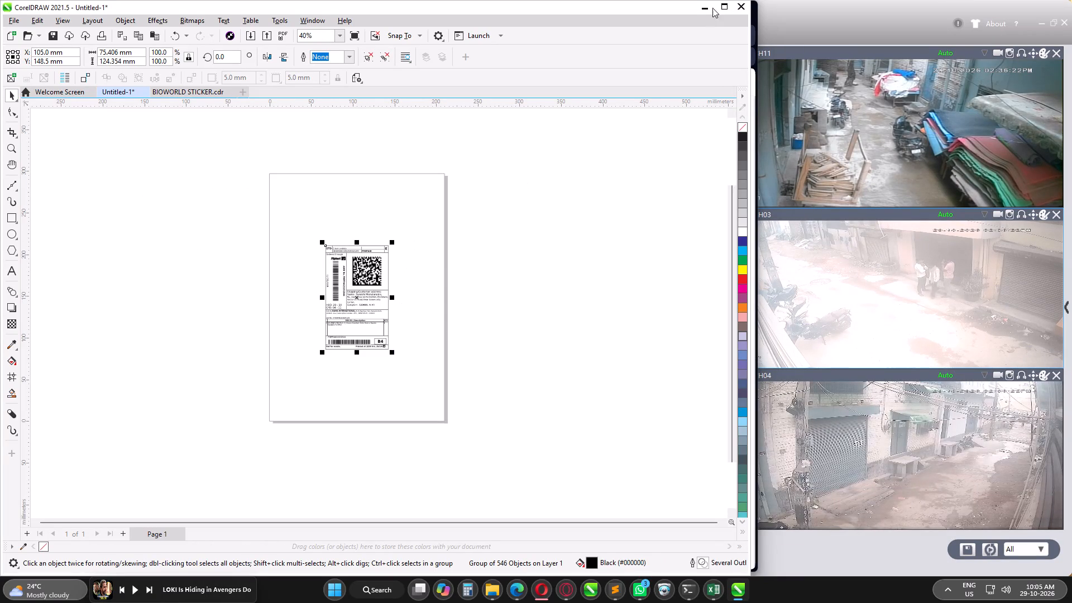
click(705, 4)
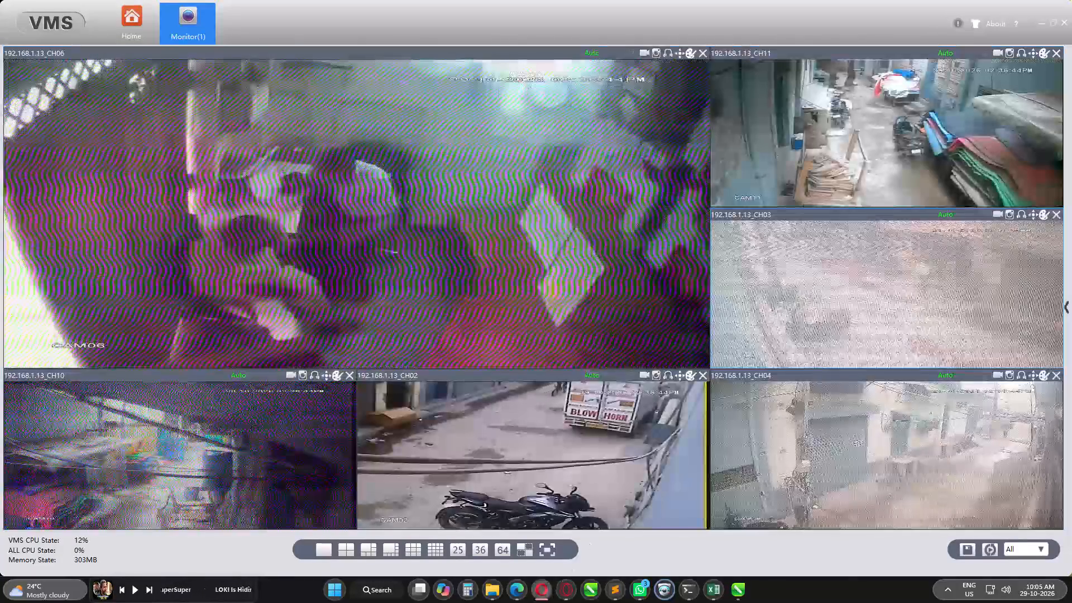
Switch back to the browser with Flipkart Seller Hub.
click(535, 590)
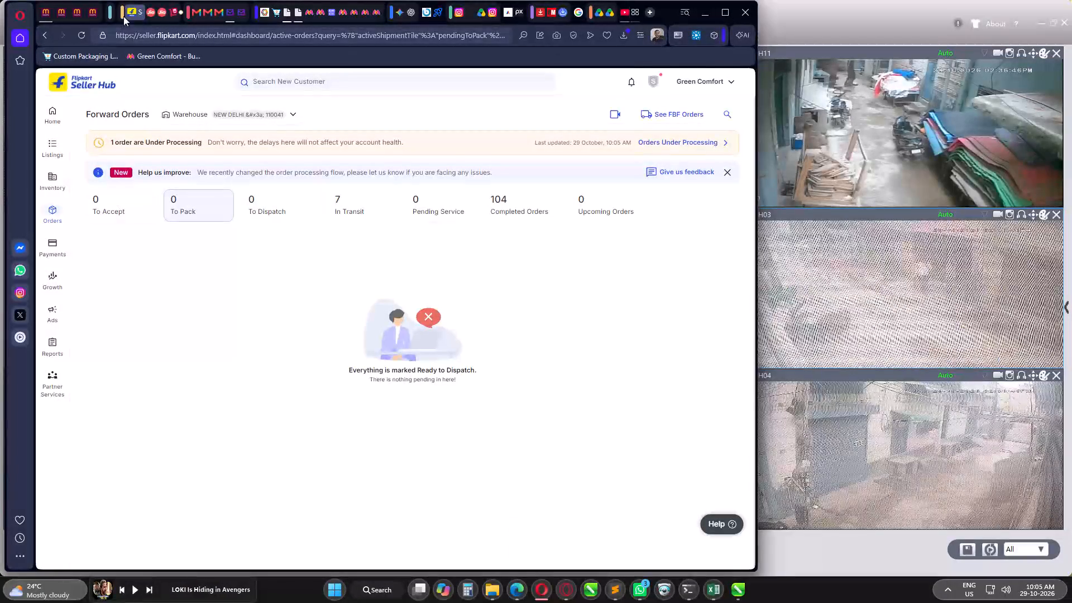
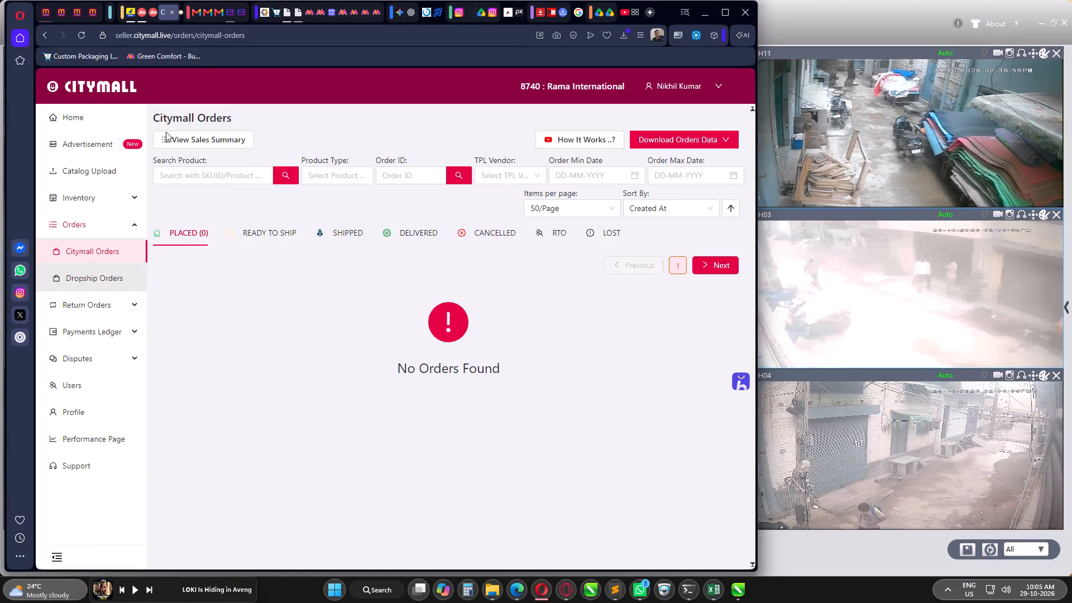
Check the Citymall Orders page for ready-to-ship and newly placed orders.
click(246, 237)
click(212, 234)
click(189, 232)
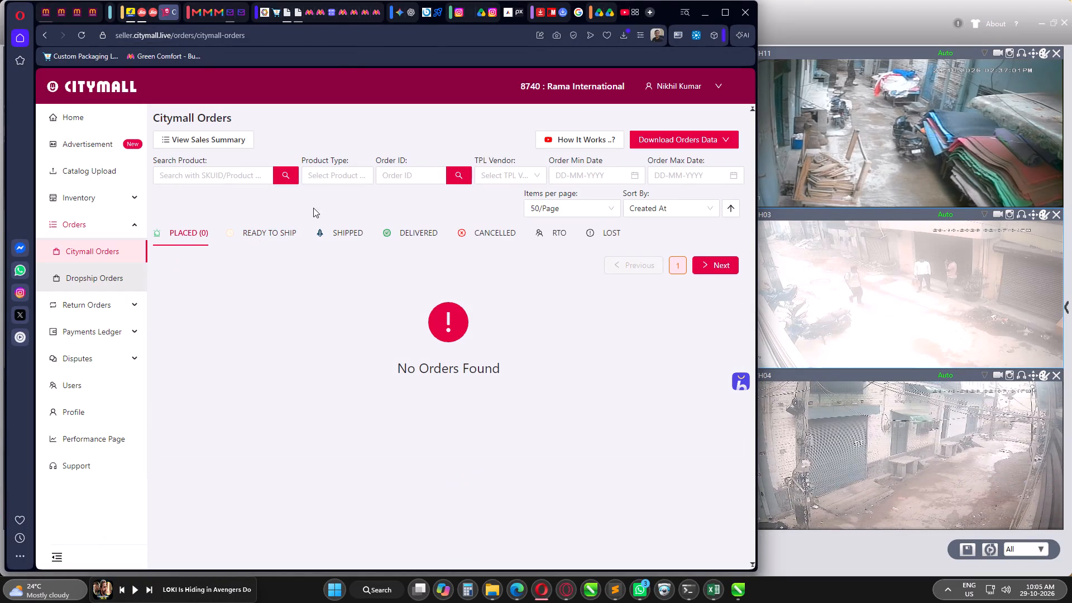
Close the tab island containing the Y2Mate converter and the Google search tab about inverting colours in Premiere Pro.
click(541, 12)
right_click(523, 11)
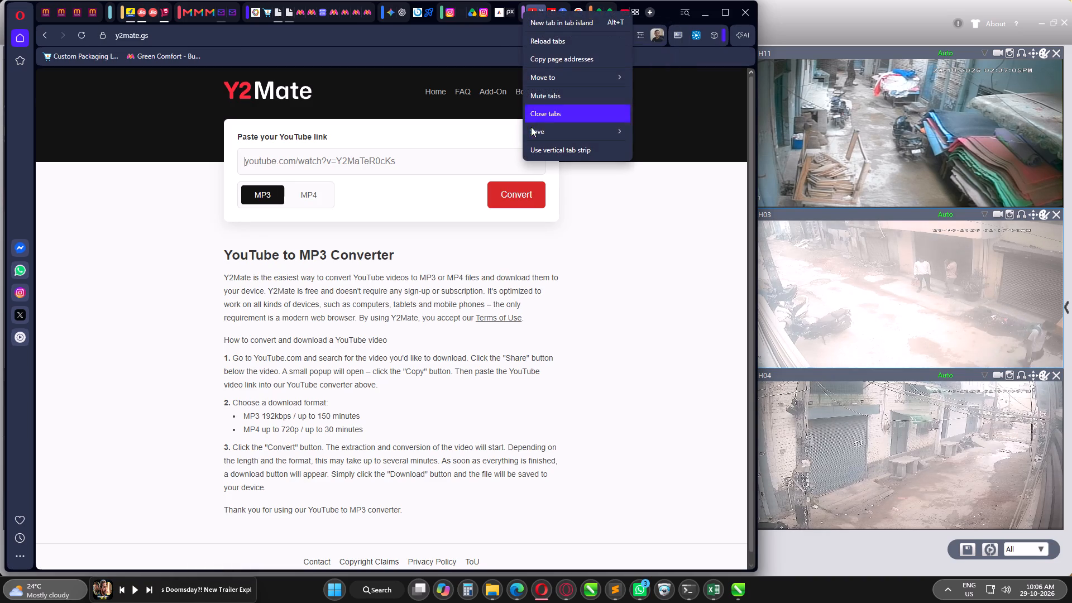
click(555, 112)
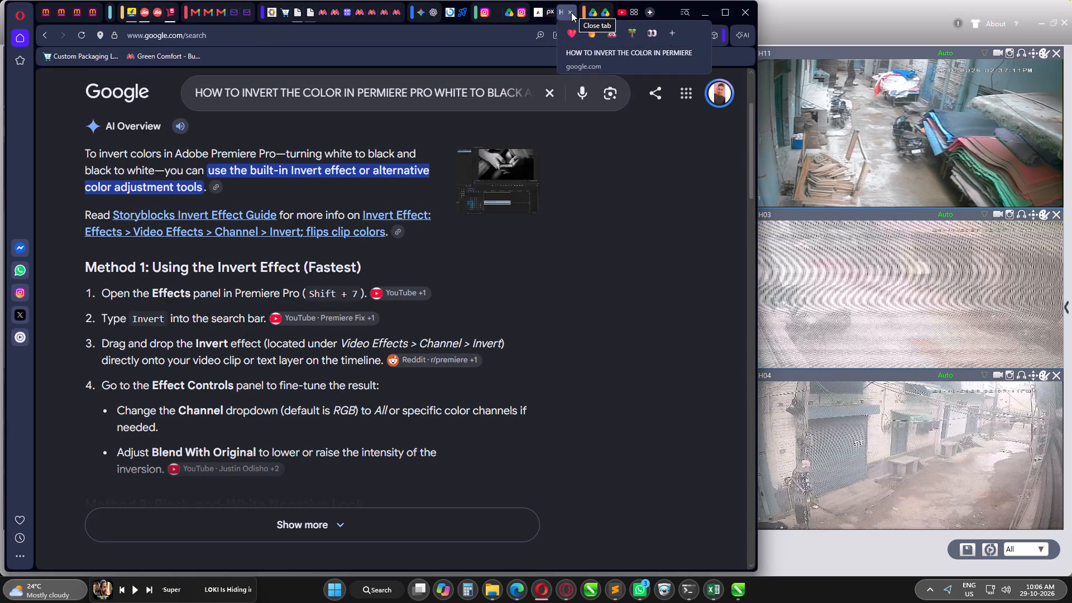
click(571, 12)
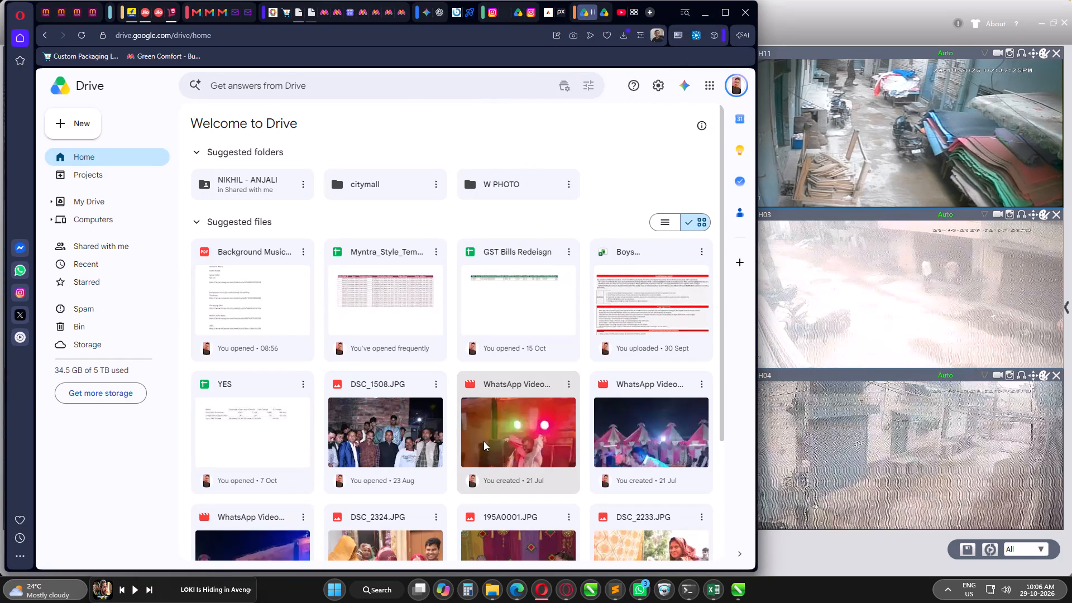
Look over the Google Drive home page and the CorelDRAW Graphics Suite folder, and close both Drive tabs.
scroll(440, 374, down, 2)
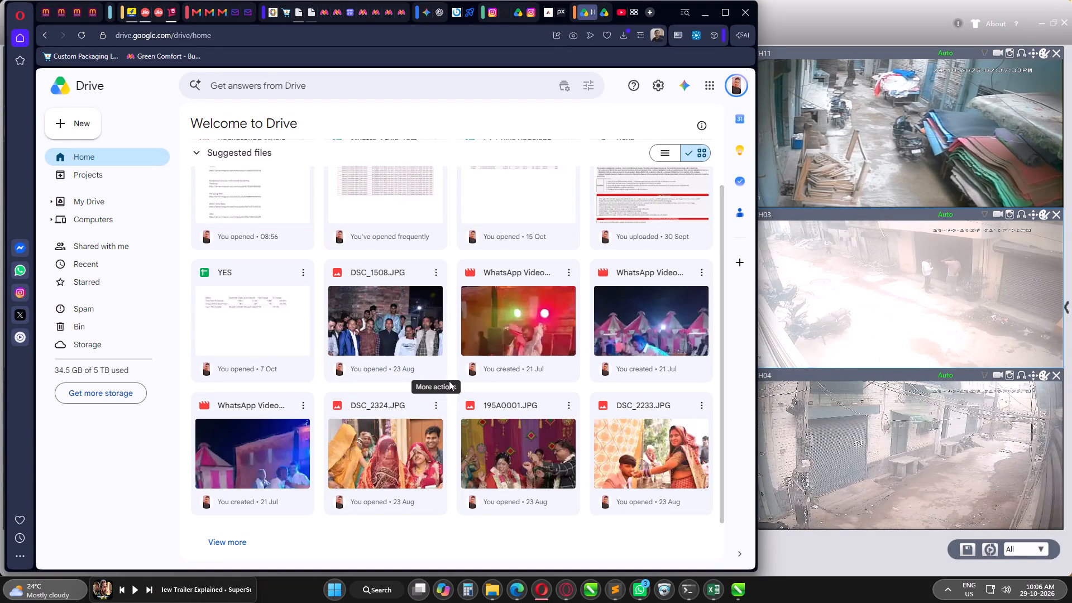
scroll(449, 380, up, 5)
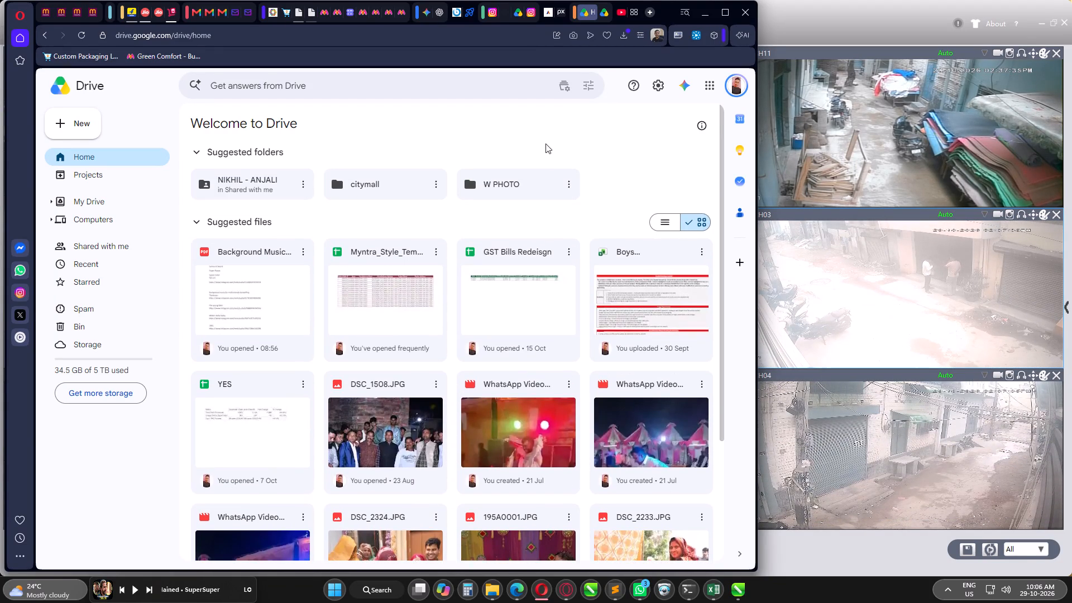
click(606, 14)
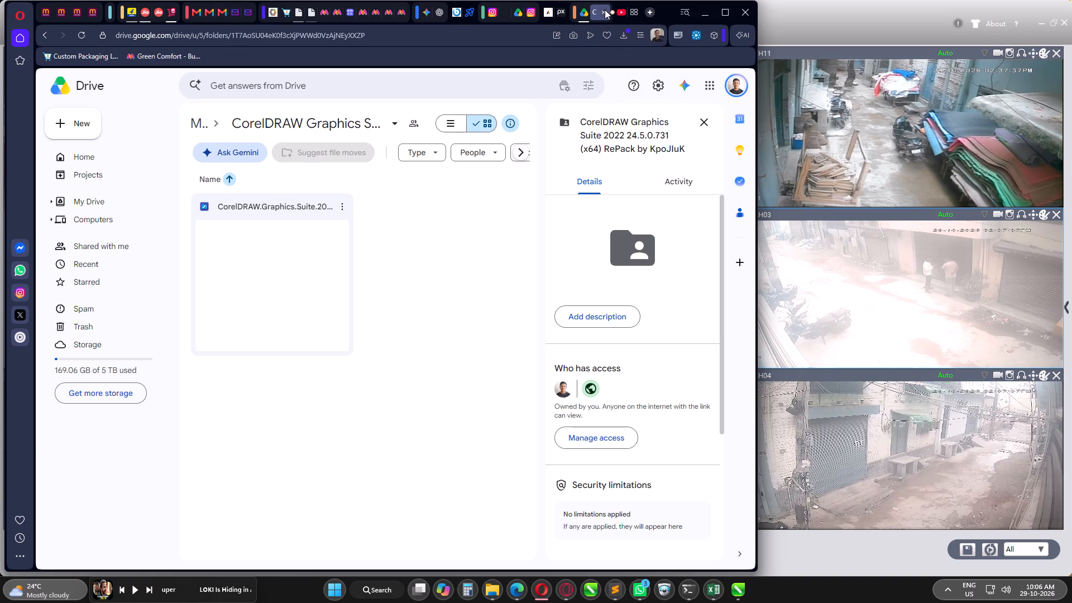
click(605, 9)
click(580, 12)
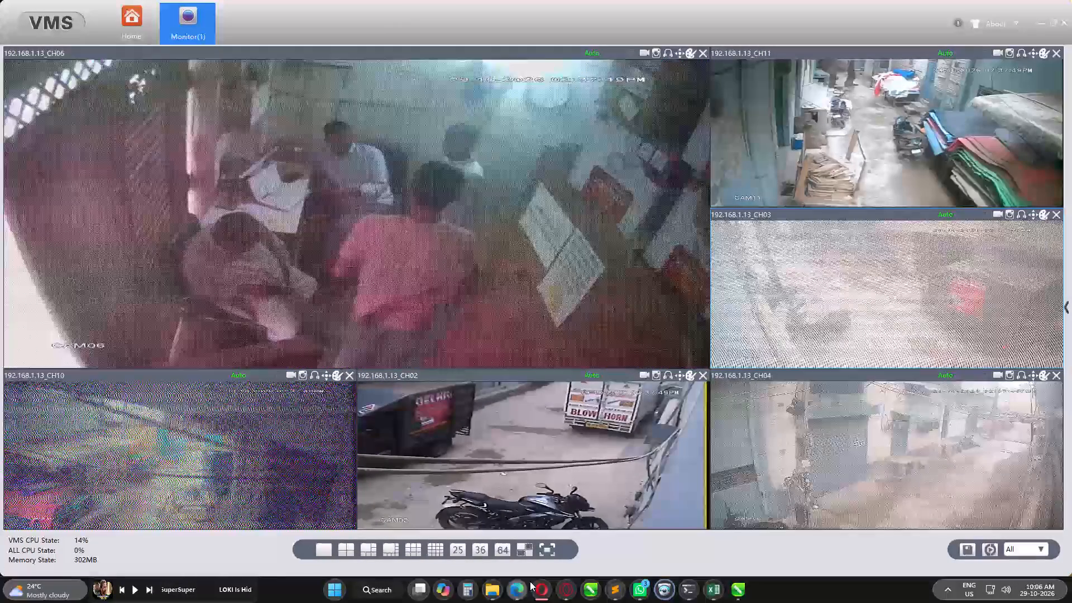
Switch to the browser, preview the first woosh sound effect on Pixabay, and close the Pixabay tab.
click(535, 587)
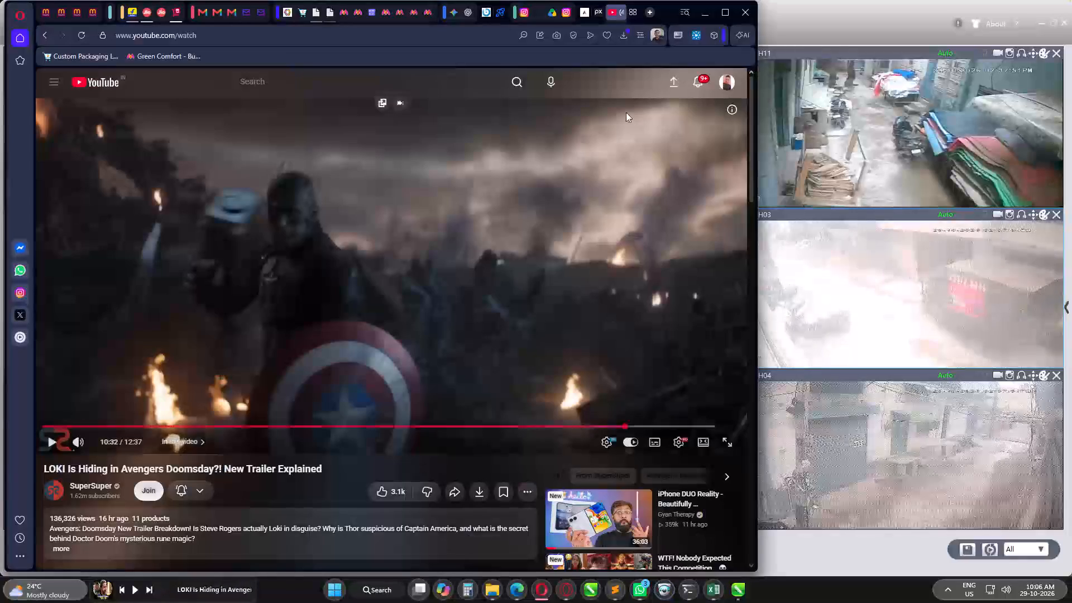
click(599, 15)
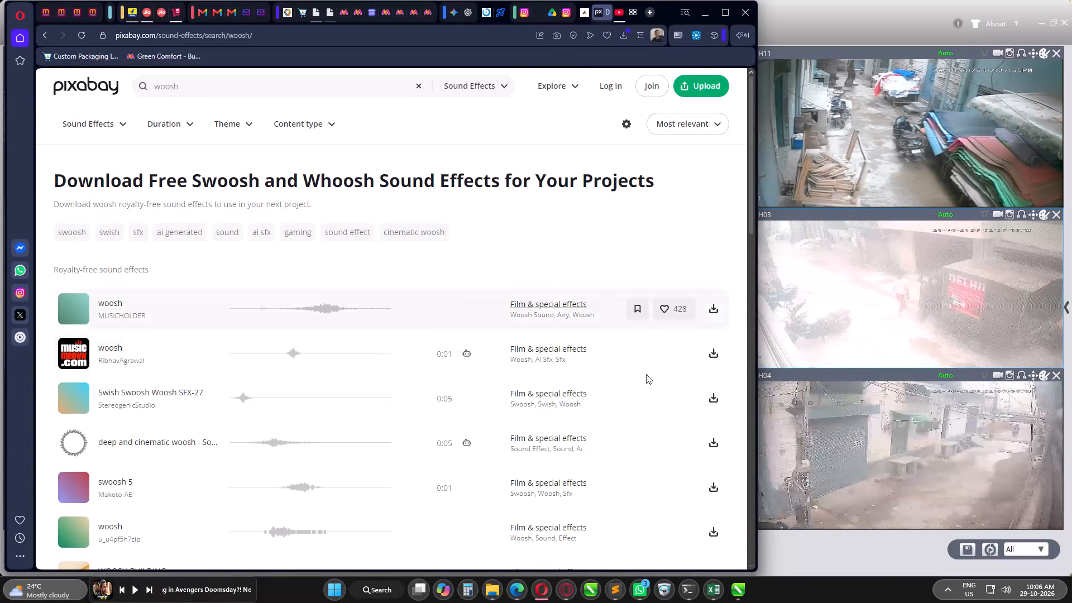
click(76, 308)
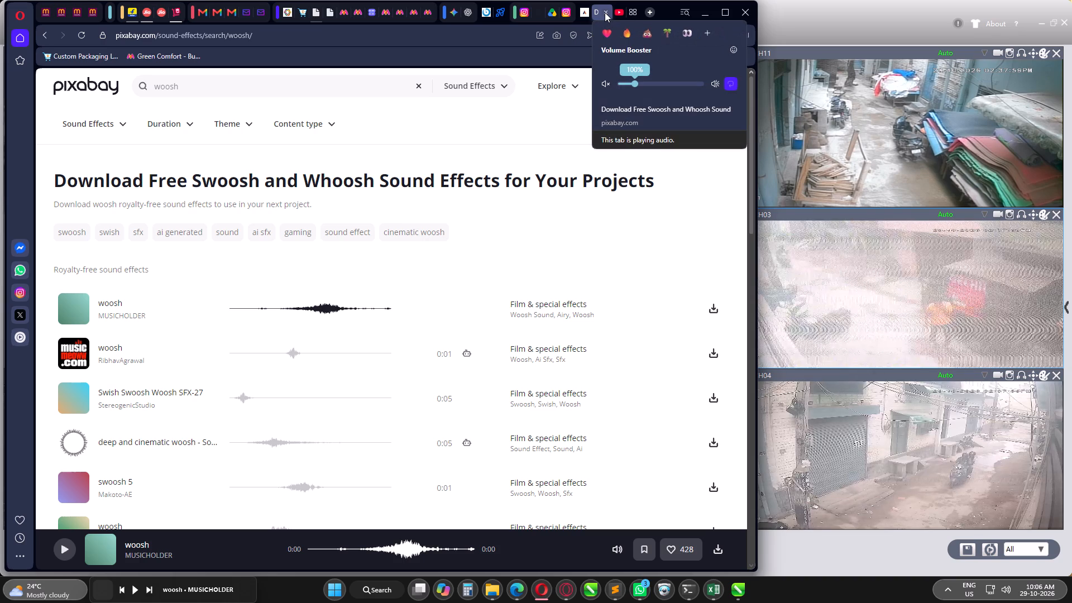
click(605, 12)
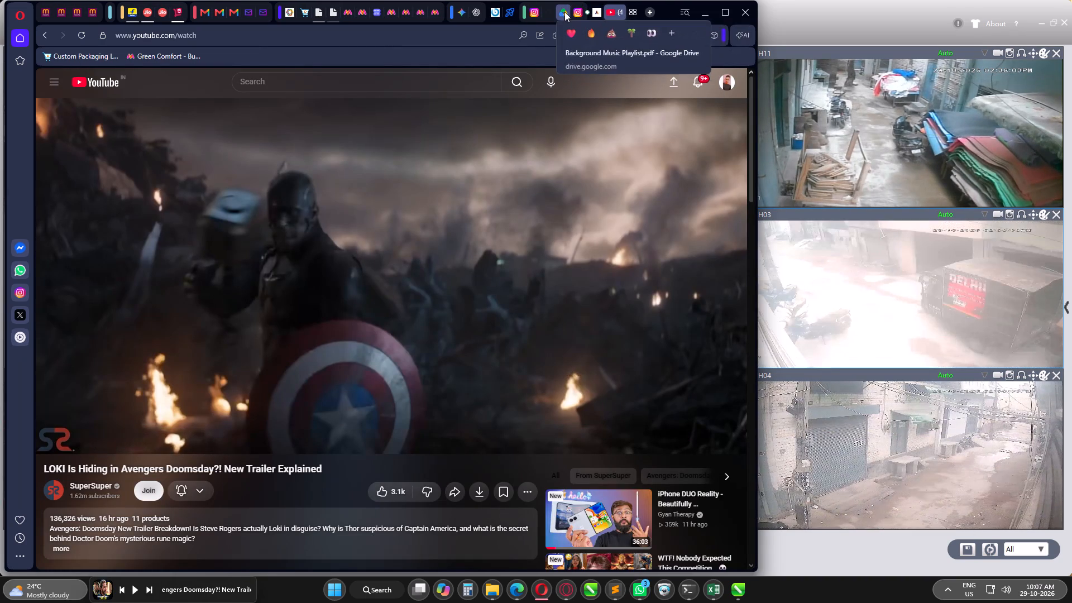
Close the Background Music Playlist.pdf Drive tab and the tab beside the Instagram audio page, and collapse that Instagram tab island.
click(564, 12)
click(573, 11)
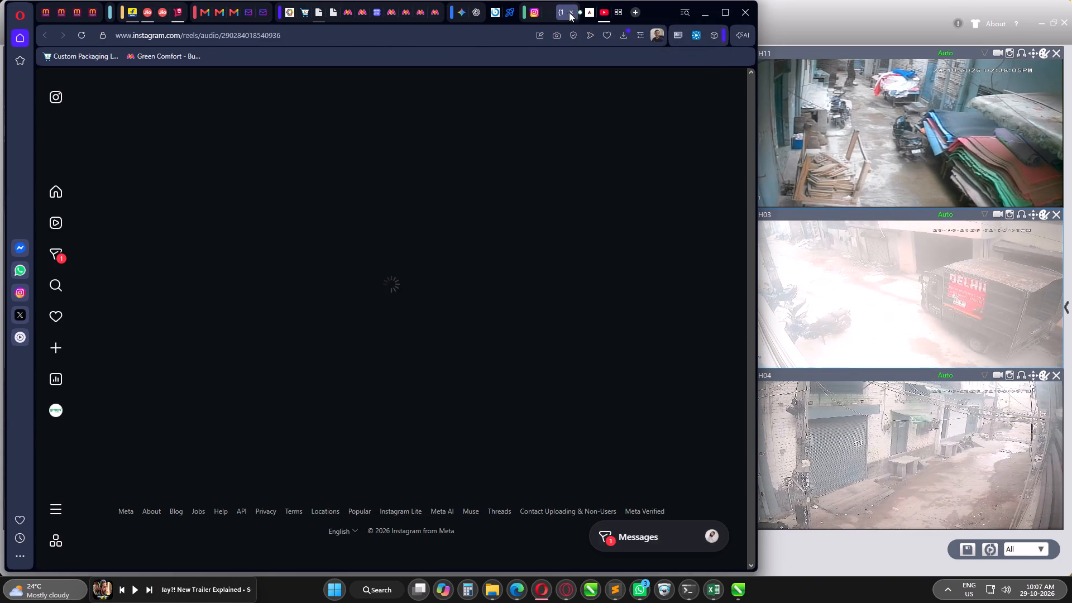
click(553, 11)
click(559, 12)
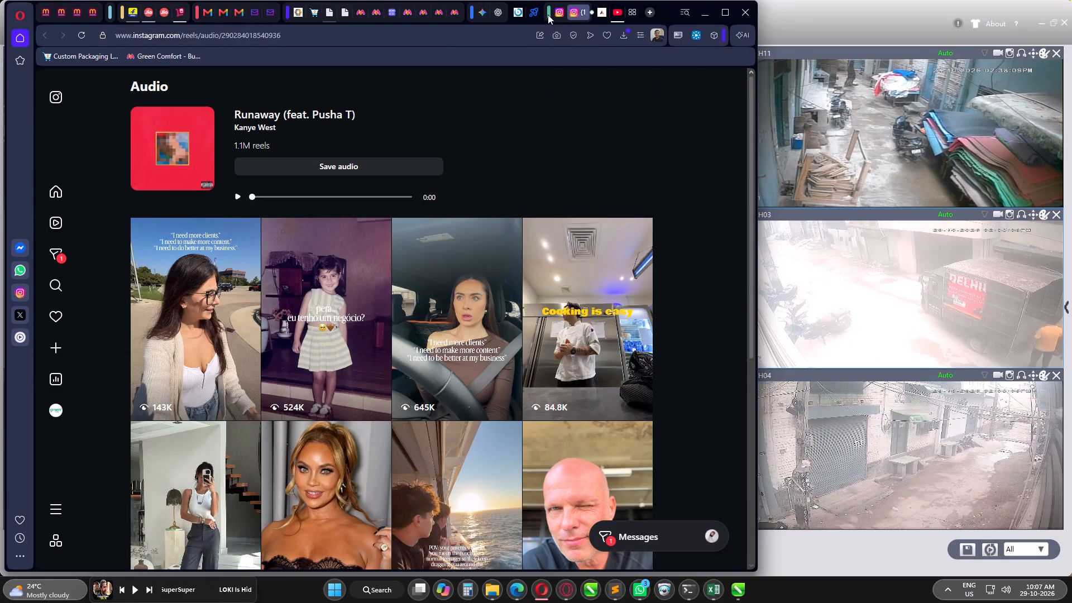
click(548, 15)
Close the Myntra Ads: Access Form tab.
click(394, 12)
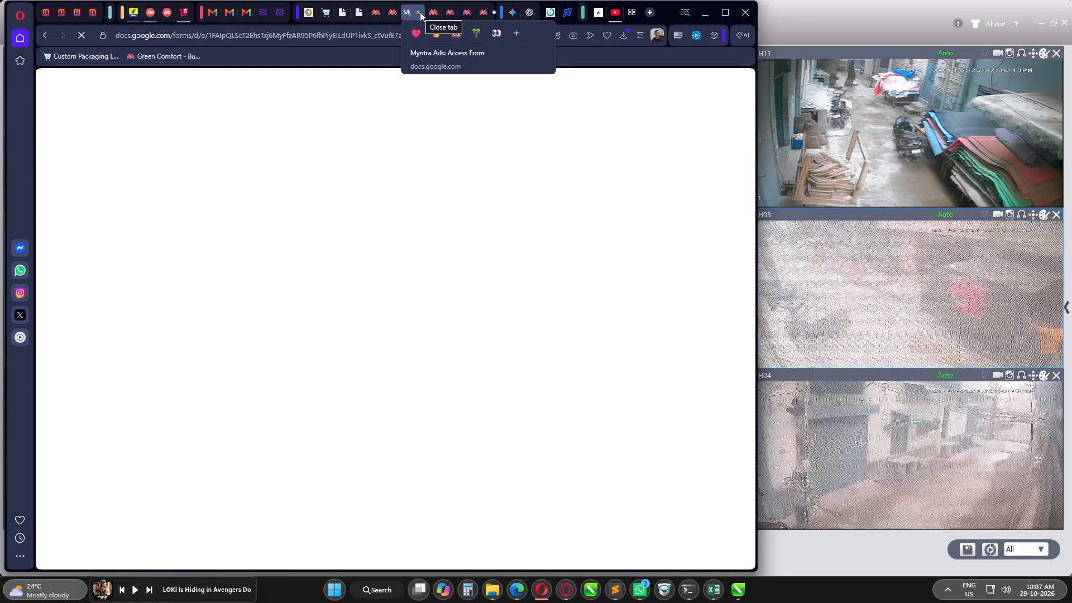
click(420, 12)
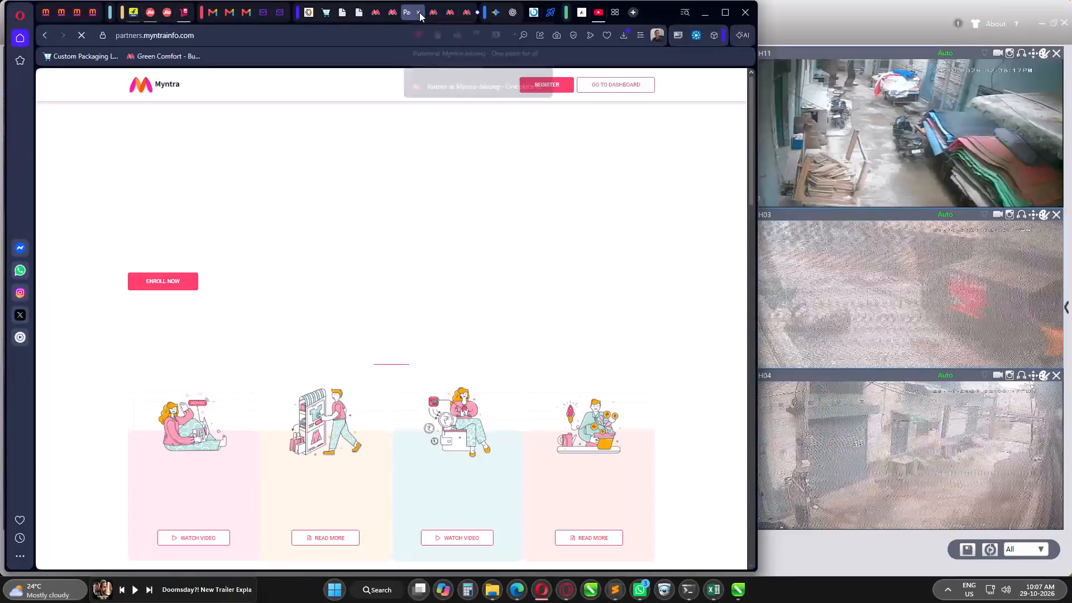
Open the Partner Portal dashboard from the Myntra partners home page.
click(448, 9)
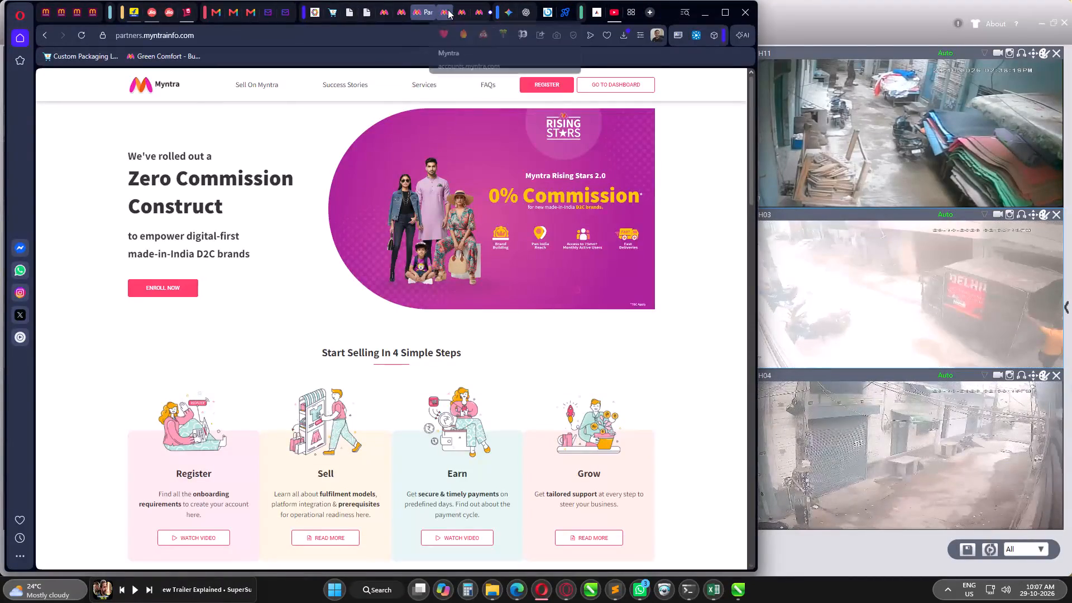
click(417, 14)
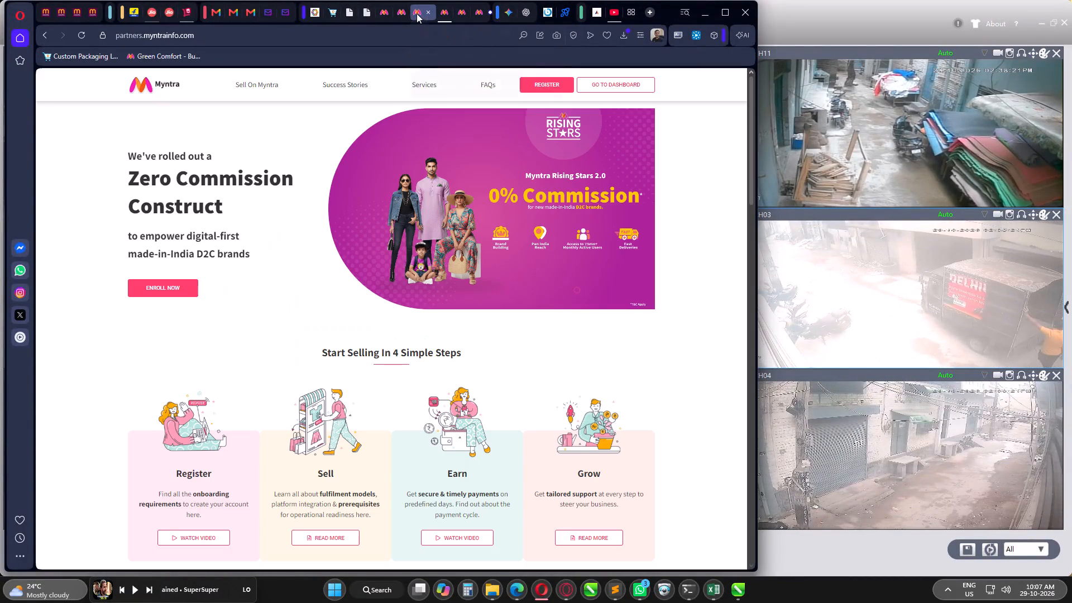
click(623, 85)
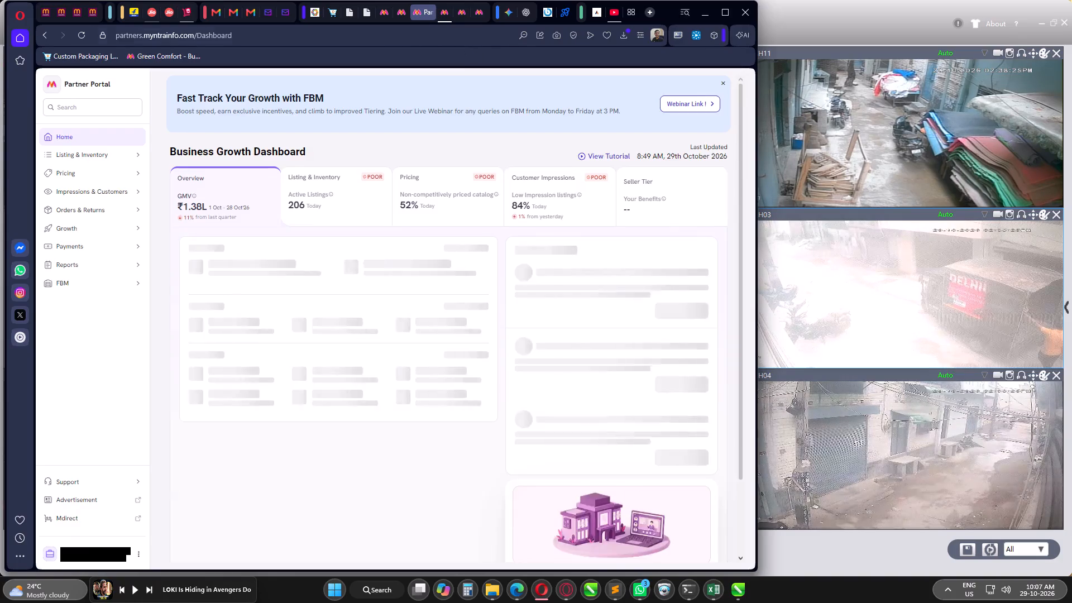
Close the Myntra accounts tab next to the Partner Portal dashboard.
click(445, 16)
click(445, 11)
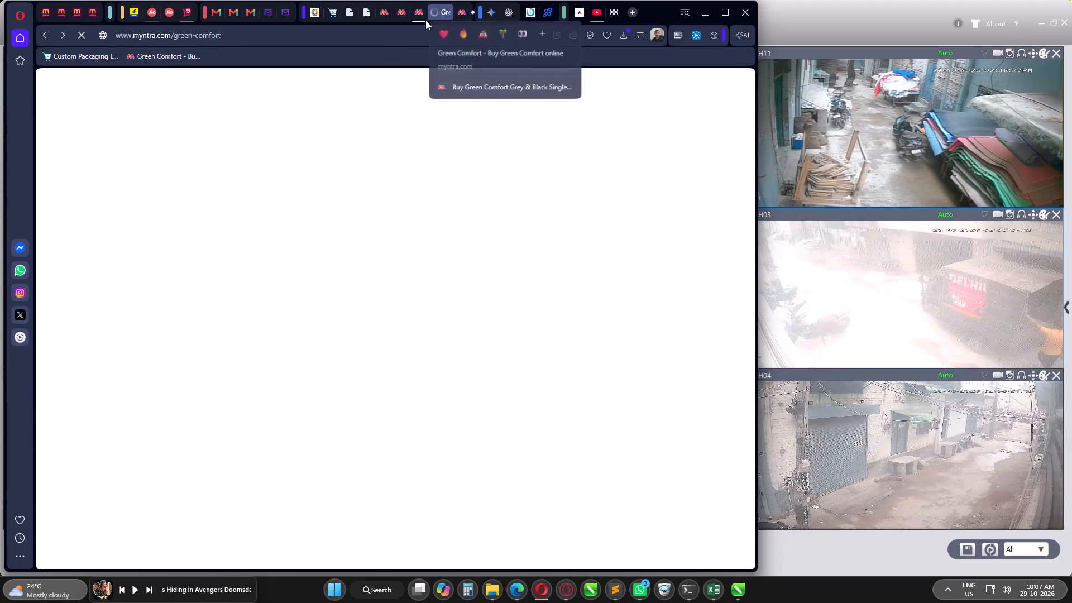
Check the open Myntra tabs for new-listing tracking and the Myntra Ads campaign.
click(399, 14)
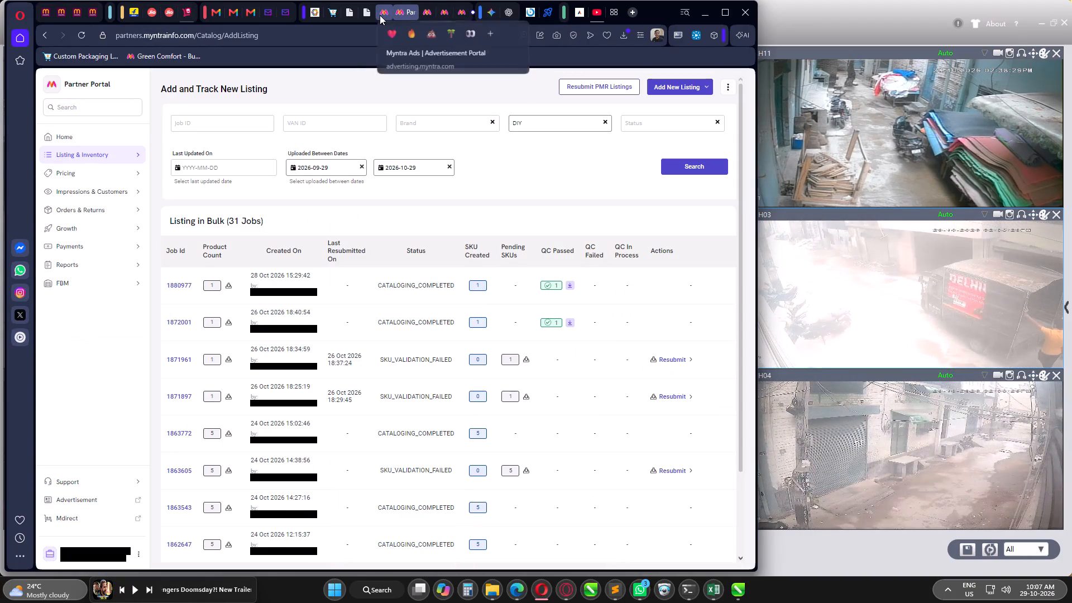
click(380, 13)
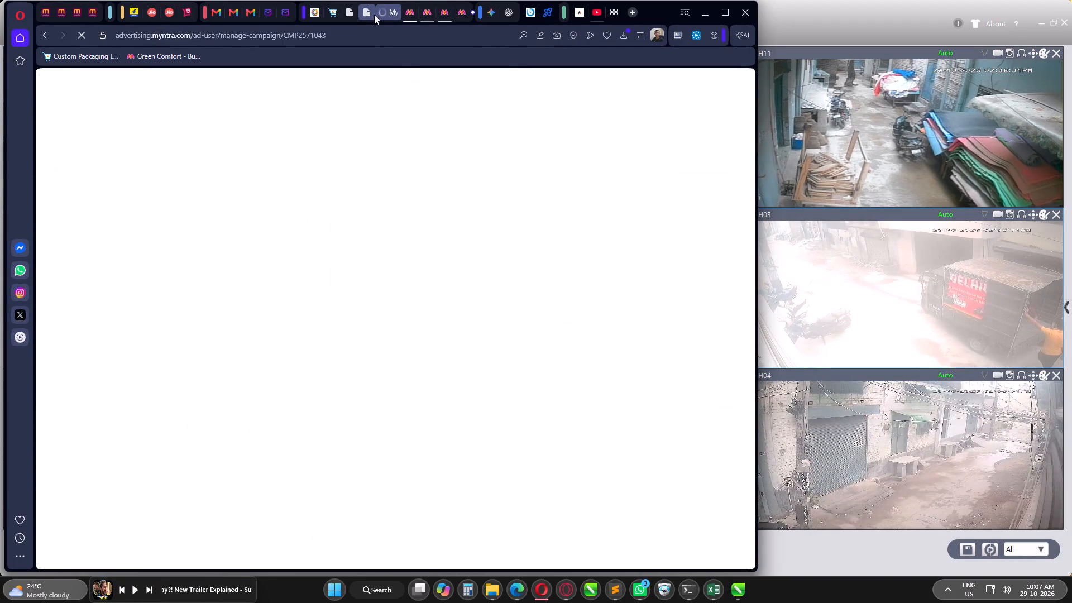
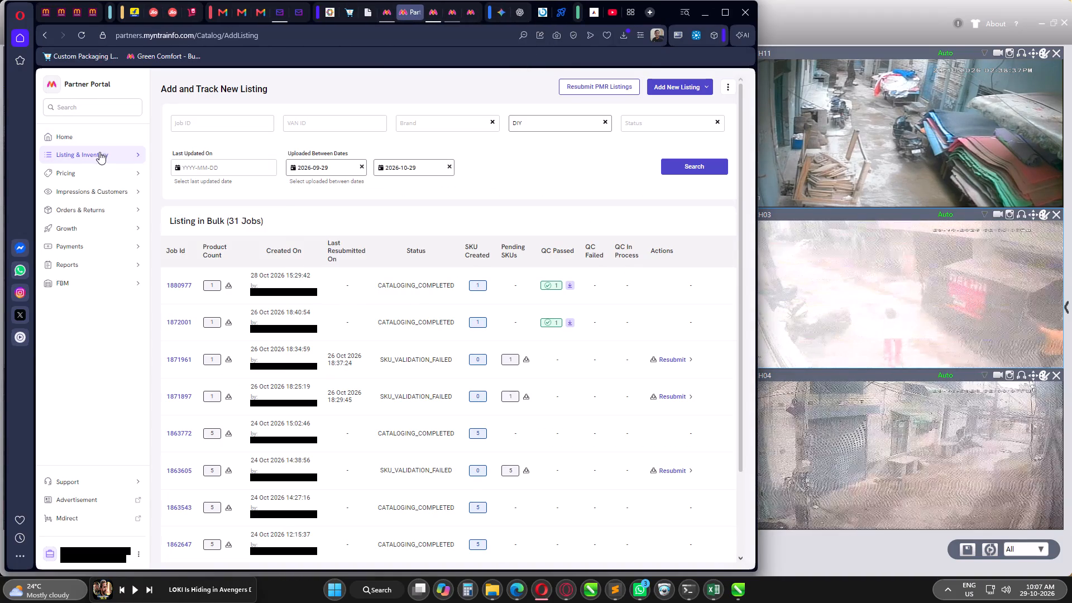
Open the My Listings page in the Myntra Partner Portal.
click(192, 178)
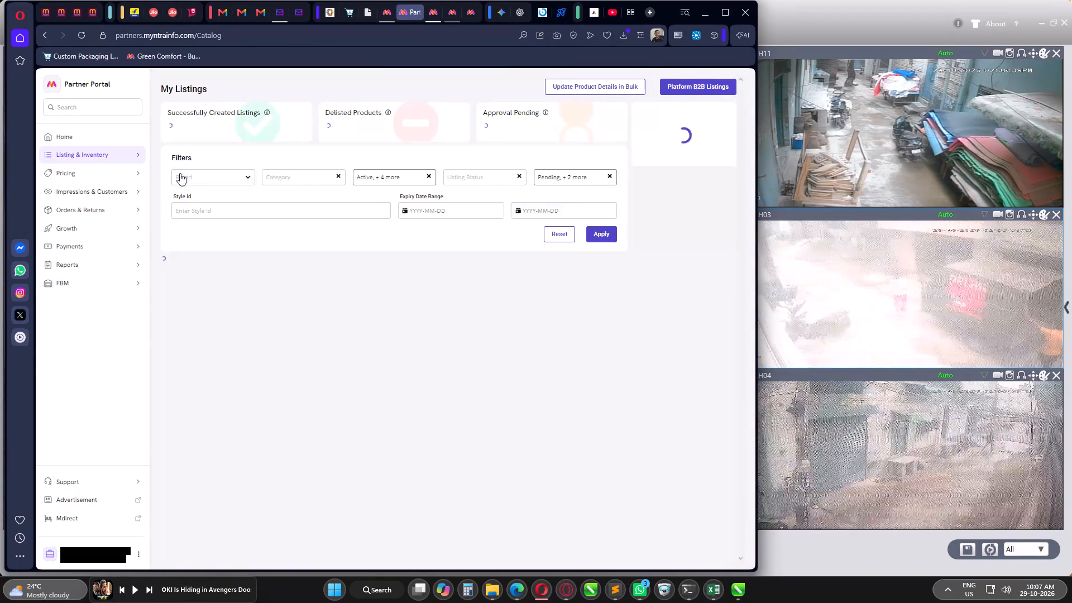
Close the Partner Portal home dashboard tab and the Myntra product page tab for style 47607725.
click(434, 17)
click(436, 13)
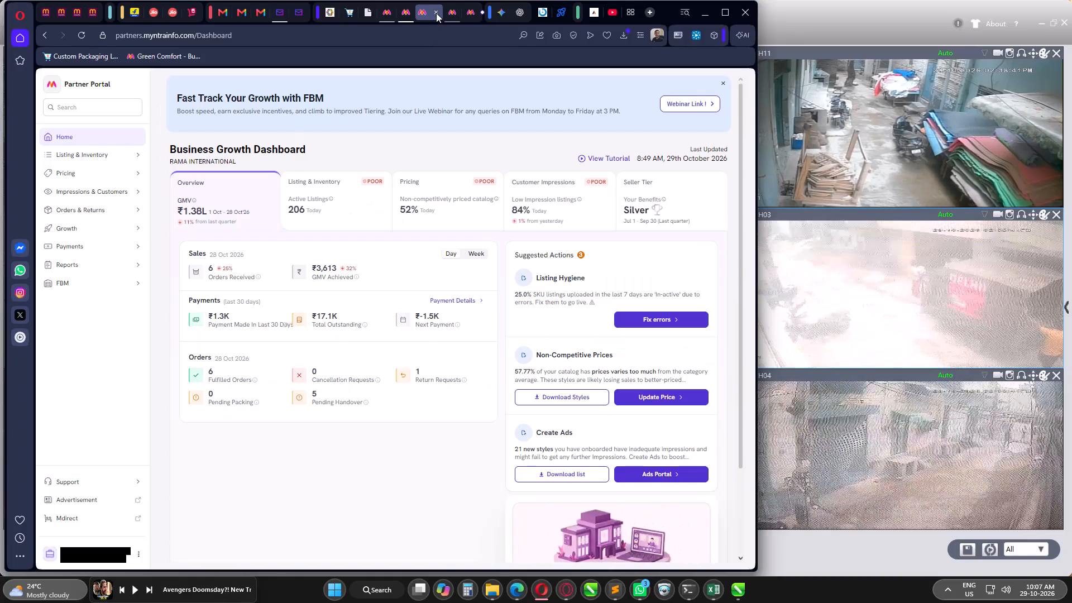
click(451, 11)
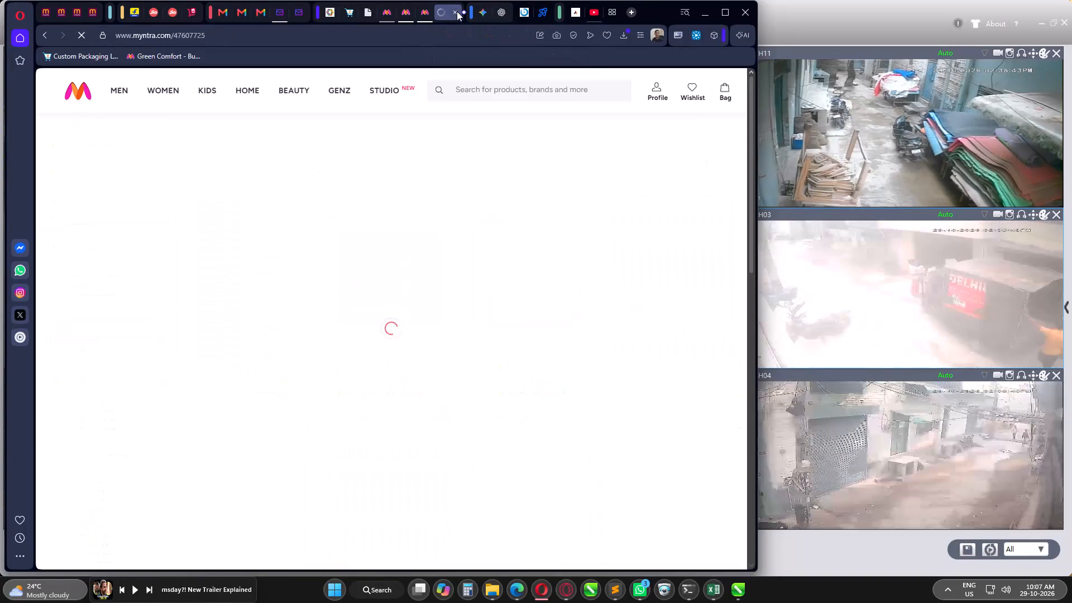
click(457, 11)
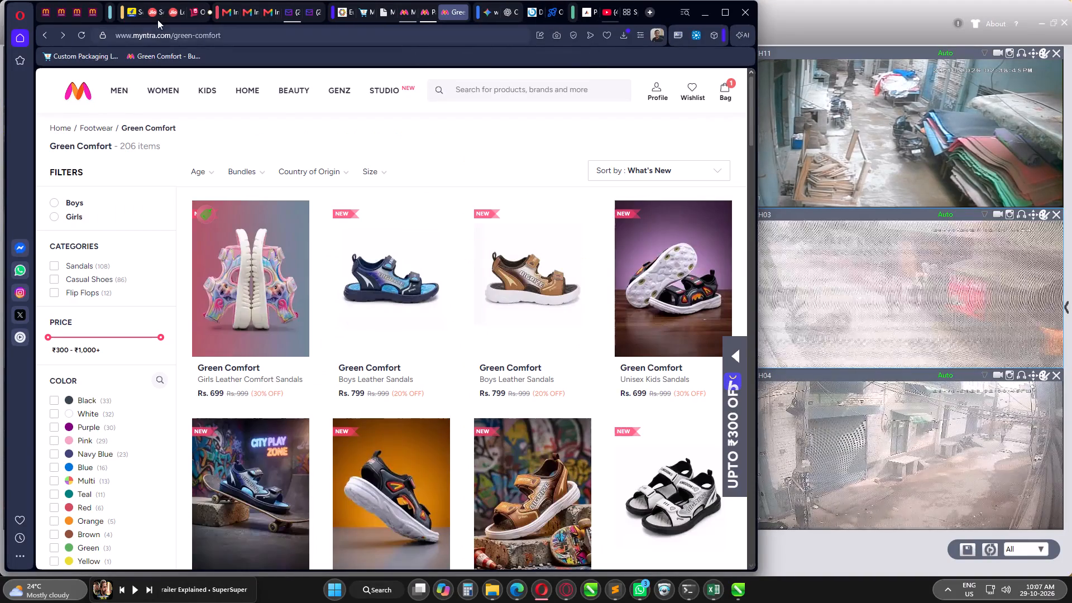
Collapse the red Gmail tab island and the yellow tab island before it, and expand the Gmail island again.
click(215, 10)
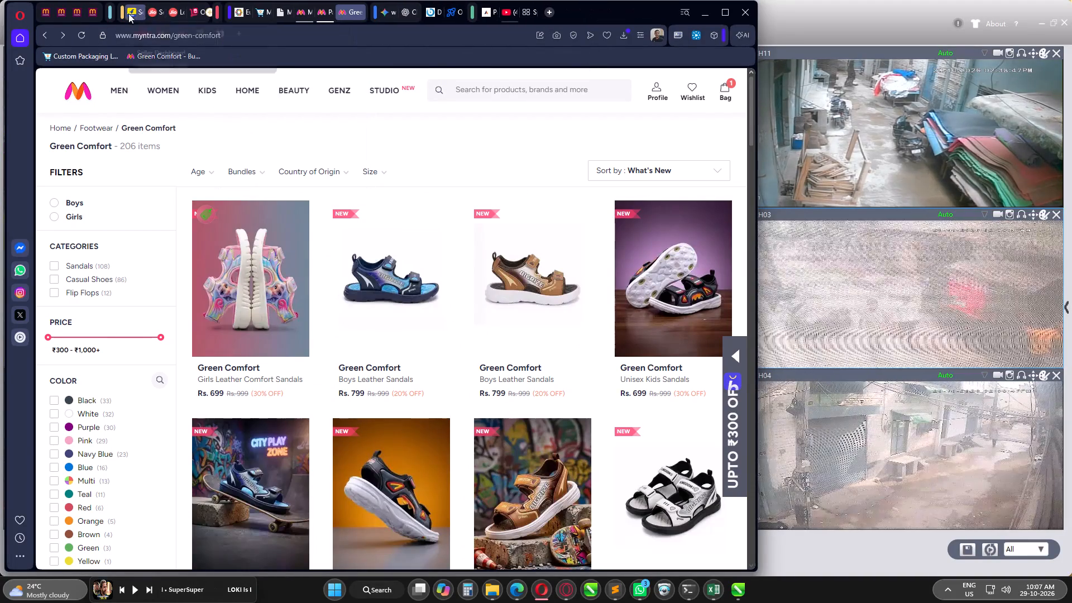
click(122, 12)
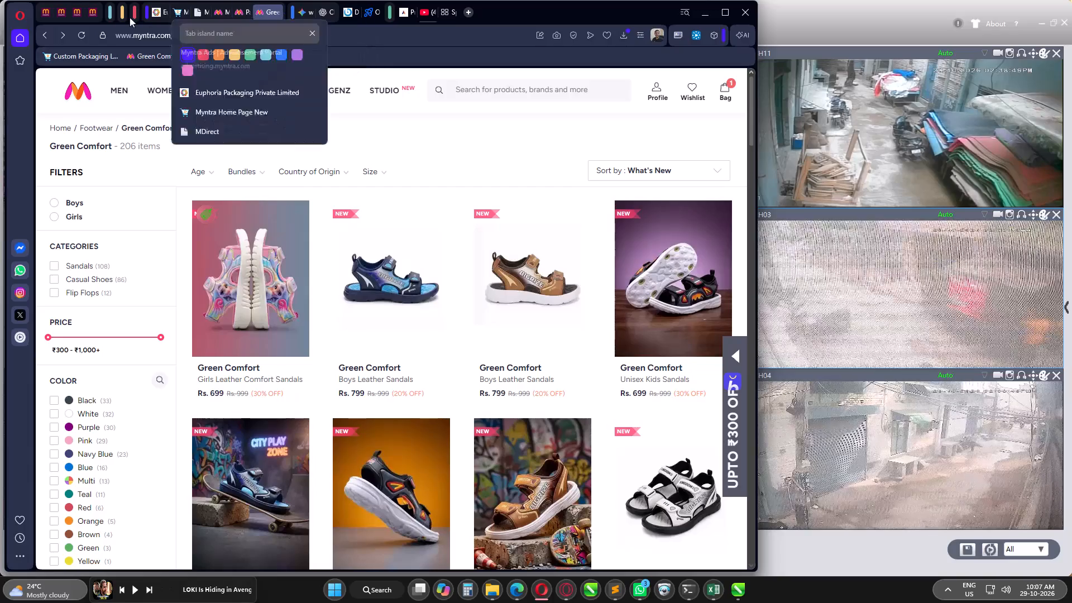
click(136, 12)
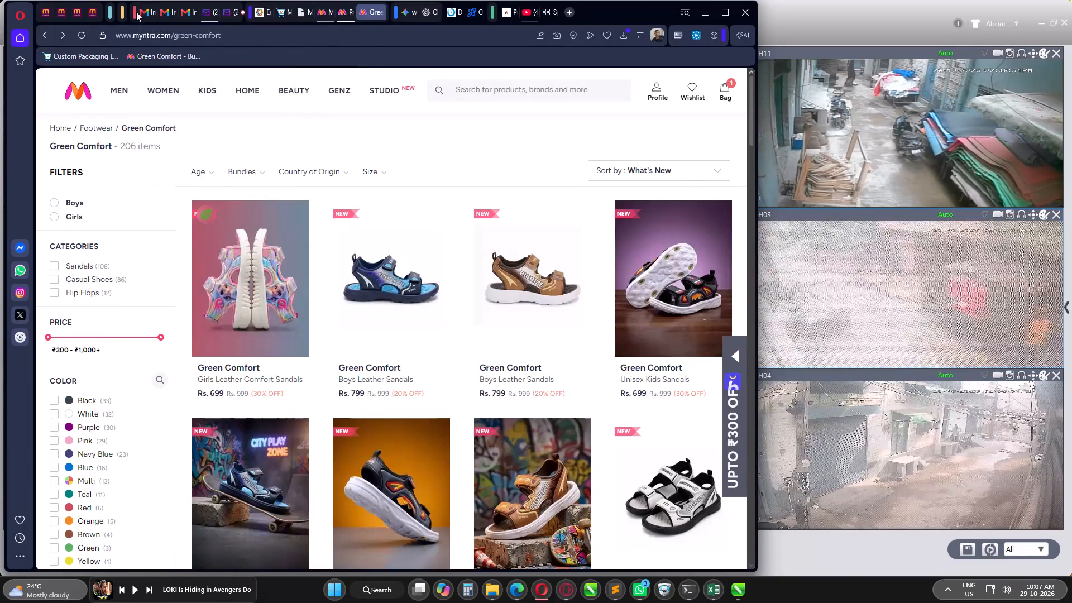